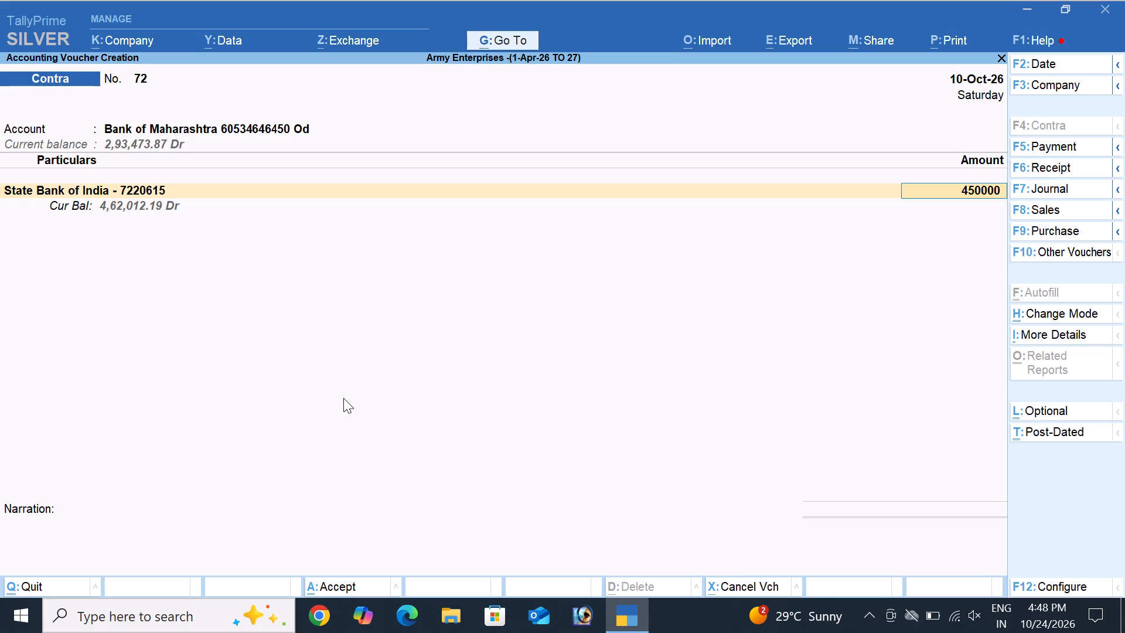
# Enter 4,50,000 for State Bank of India in the contra voucher, allocating it as a Cheque dated 10-Oct-26 with no instrument number.
pyautogui.press('Return')
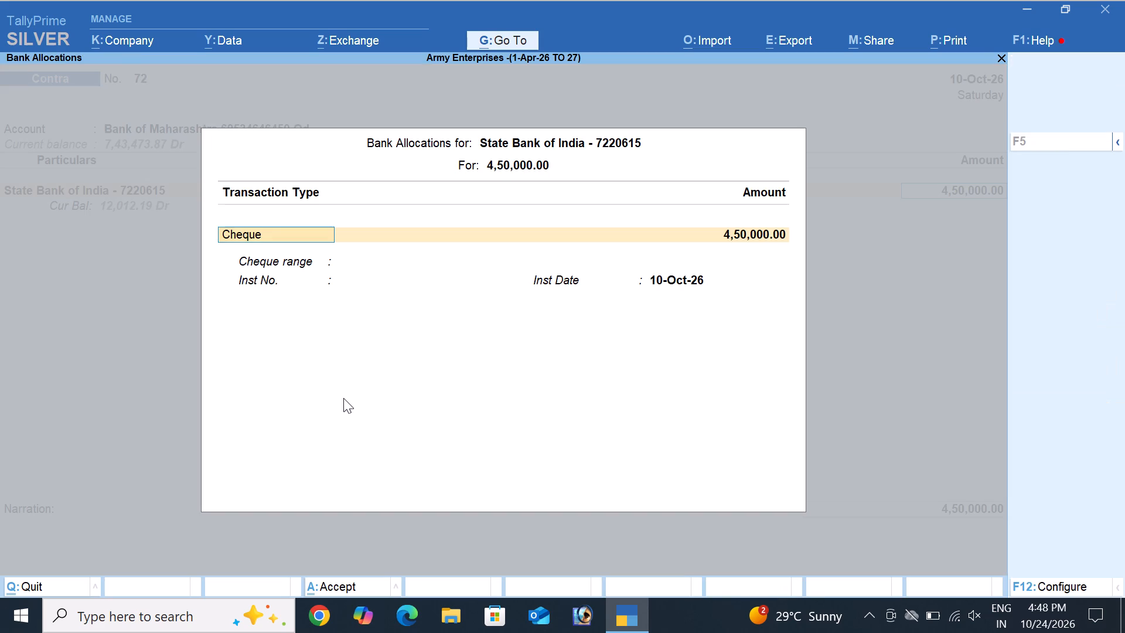
pyautogui.press('Return')
pyautogui.press('Return')
pyautogui.press('Return')
pyautogui.press('Return')
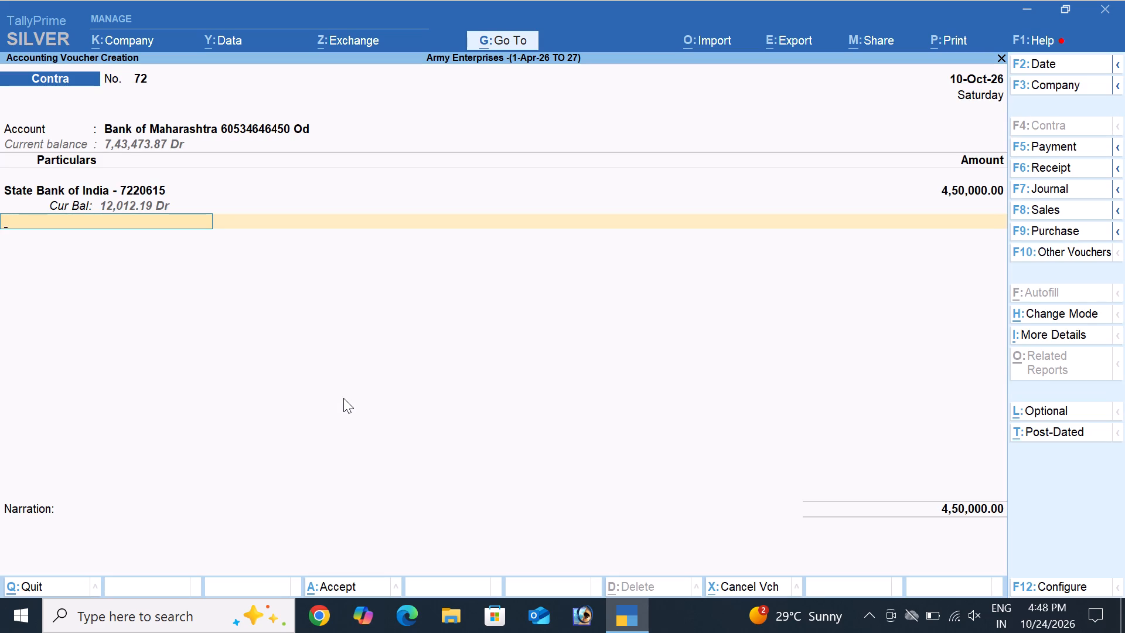
# Finish and save the 4,50,000 contra voucher for Bank of Maharashtra and State Bank of India, leaving the narration blank.
pyautogui.press('Return')
pyautogui.press('Return')
pyautogui.press('Return')
pyautogui.press('Return')
pyautogui.press('Return')
pyautogui.press('Return')
pyautogui.press('Return')
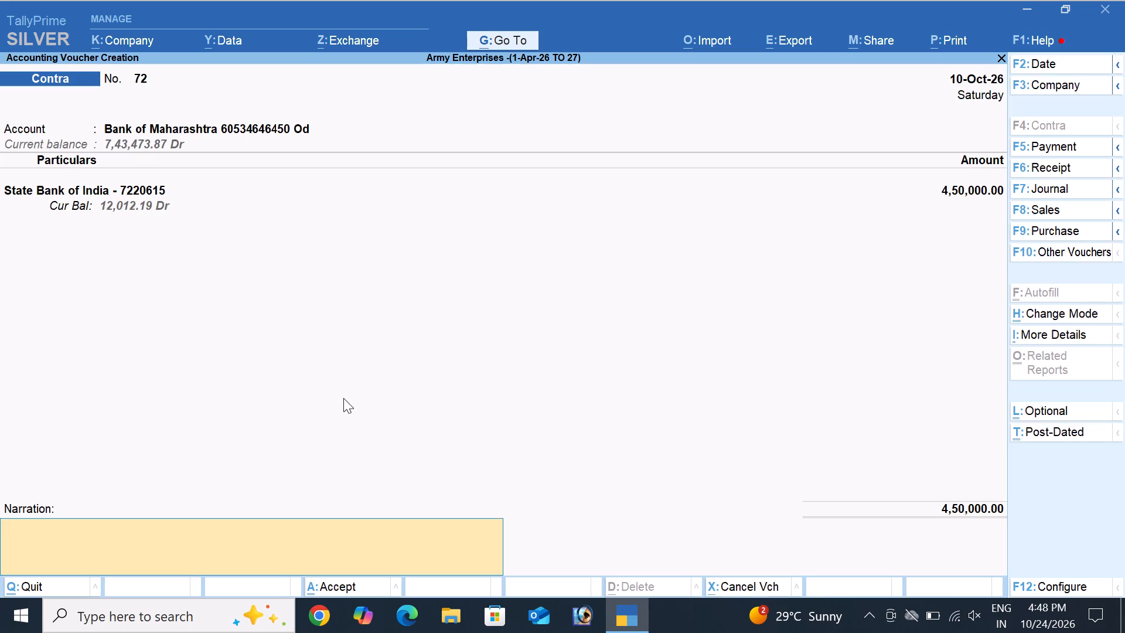
pyautogui.press('Return')
pyautogui.press('Return')
pyautogui.press('Return')
# Start a receipt voucher into the State Bank of India account, crediting ELECTION OFFICER NARNAUL(MAHENDERGARH) with 15,492.
pyautogui.press('BackSpace')
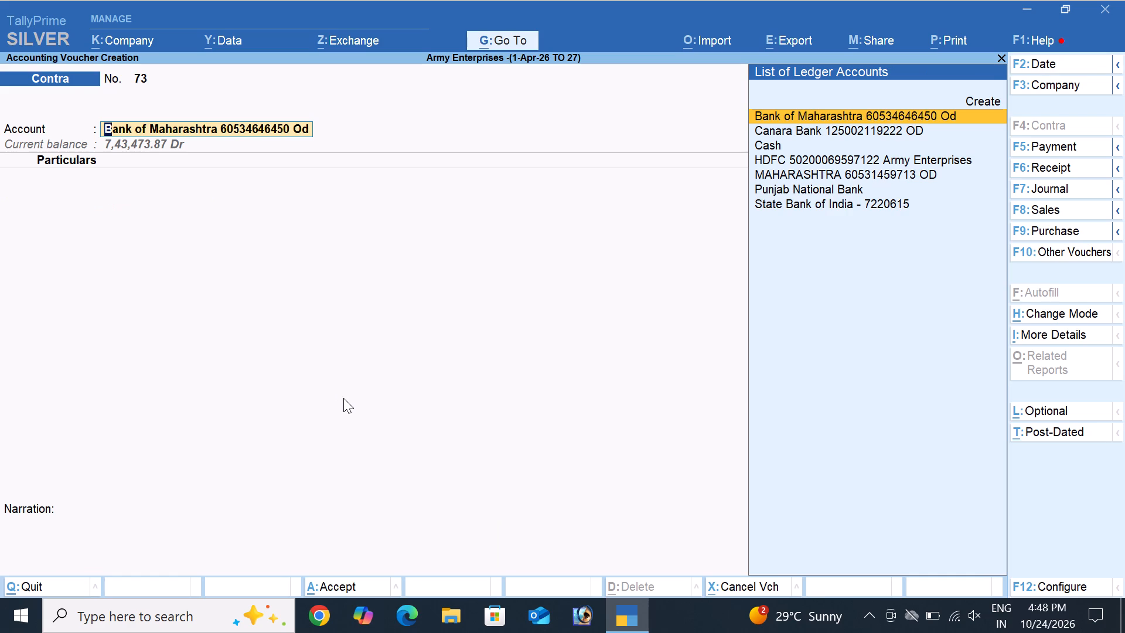
pyautogui.press('F6')
pyautogui.write('sta')
pyautogui.press('Return')
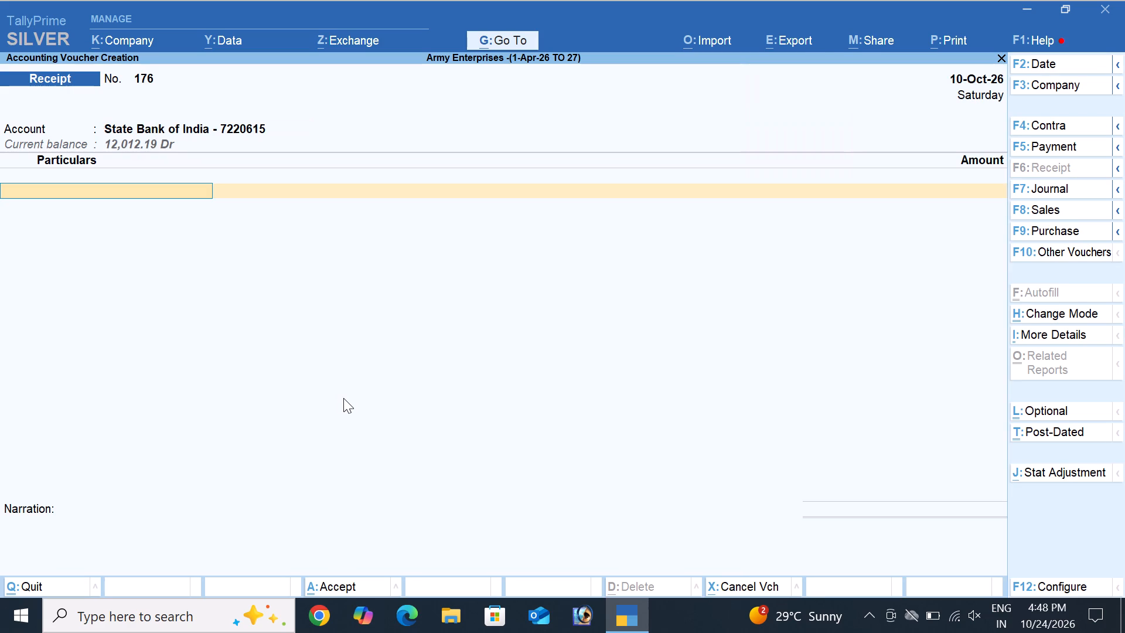
pyautogui.write('ele')
pyautogui.press('Down')
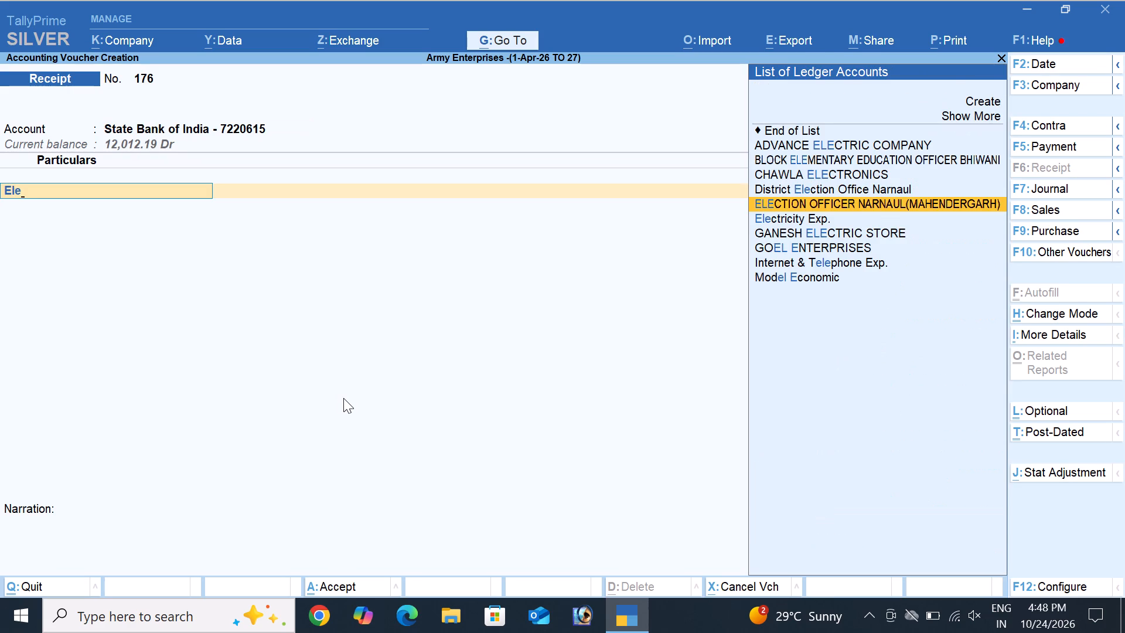
pyautogui.press('Return')
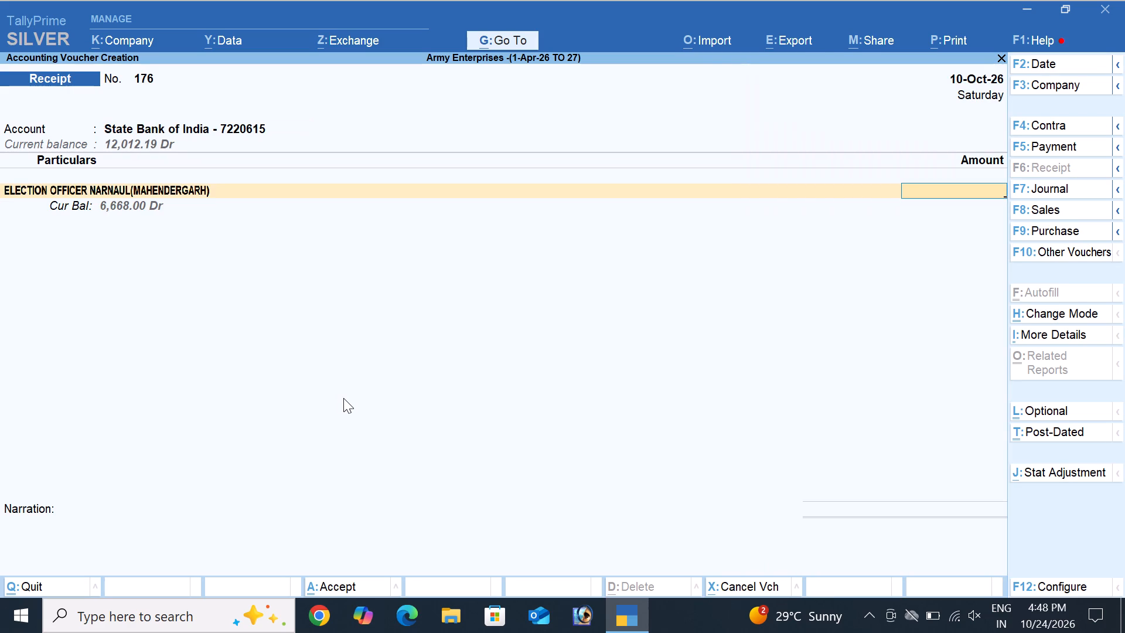
pyautogui.write('15')
pyautogui.write('49')
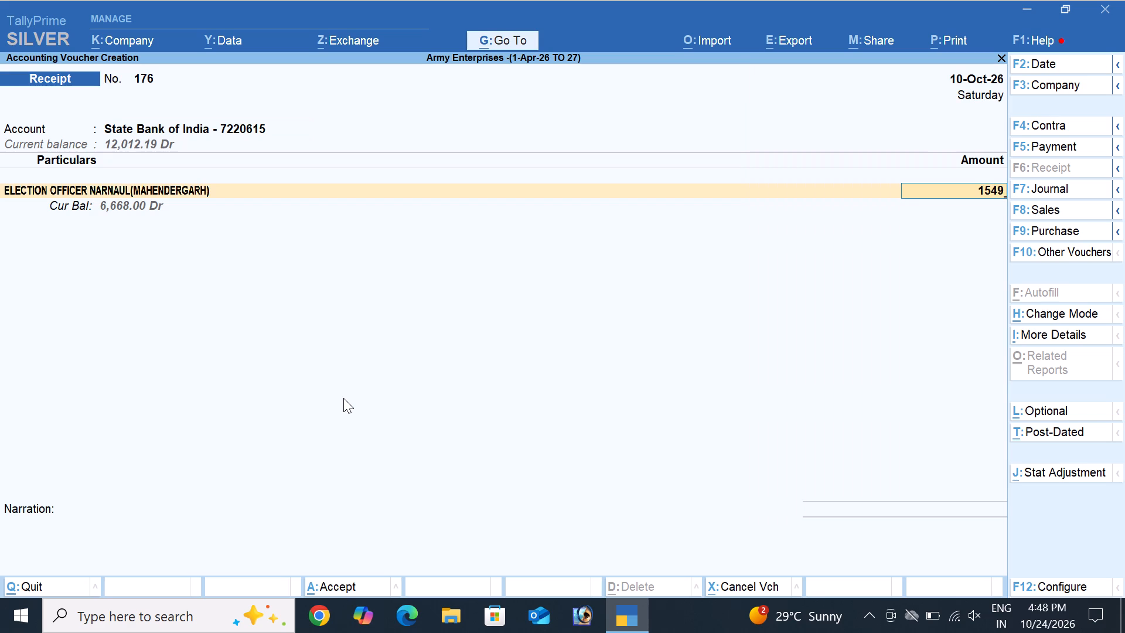
pyautogui.press('2')
# Set the receipt voucher's date to 14-Oct-26.
pyautogui.press('F2')
pyautogui.write('14')
pyautogui.press('Return')
# Allocate the full 15,492 receipt as Agst Ref to pending bill 00167.
pyautogui.press('Return')
pyautogui.press('Return')
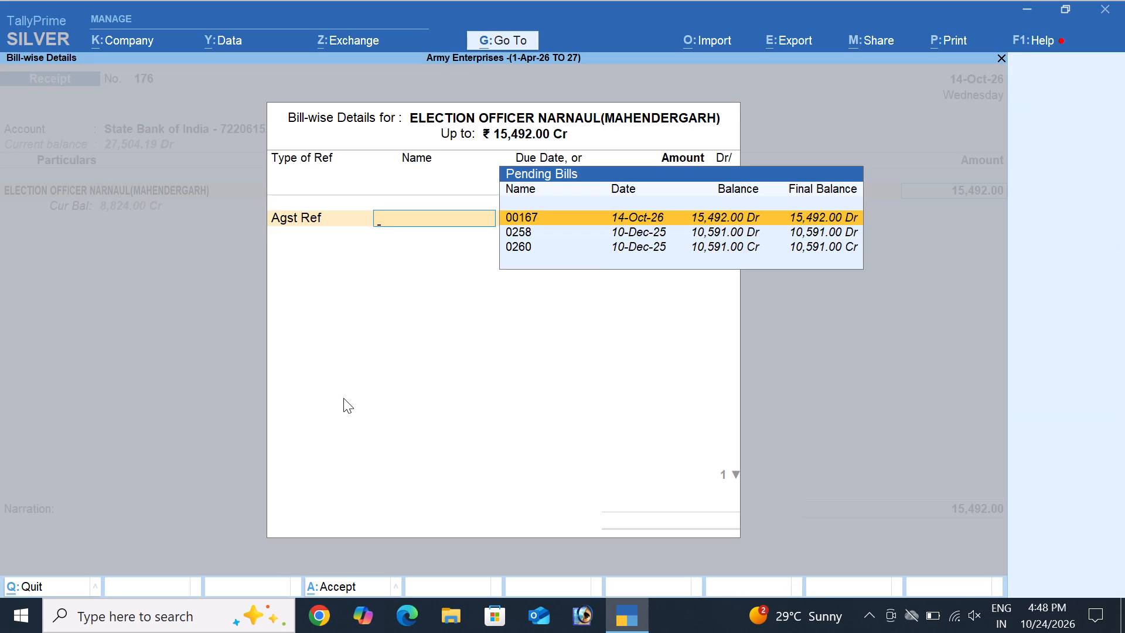
pyautogui.press('Return')
pyautogui.press('Return')
pyautogui.press('Return')
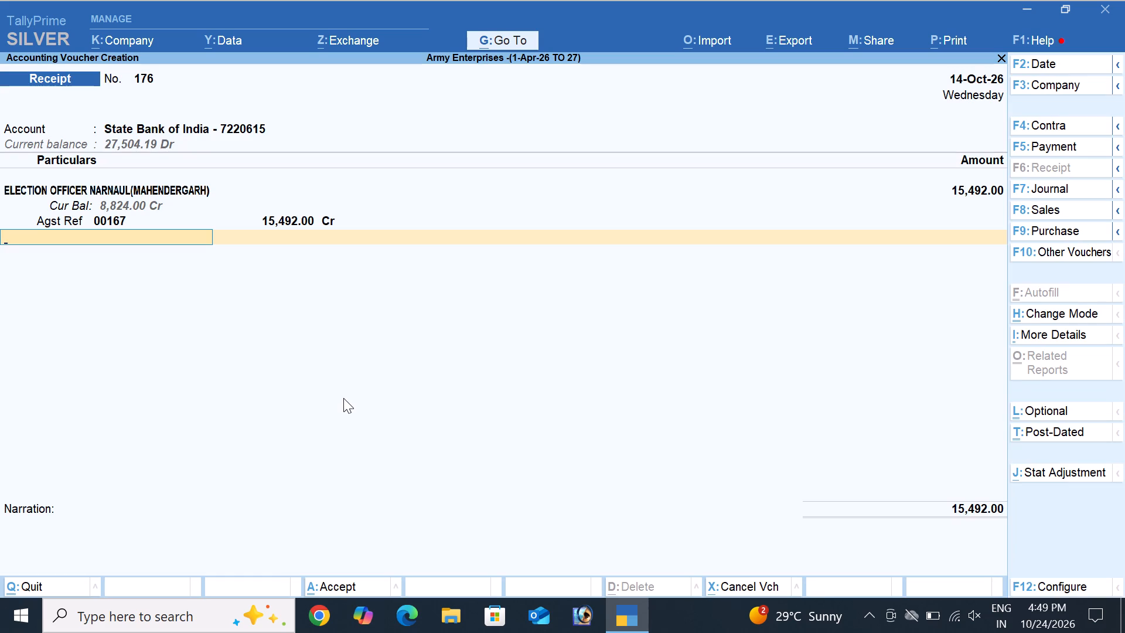
# Save the receipt with a Cheque/DD bank allocation, leaving the instrument number, bank name and narration blank.
pyautogui.press('Return')
pyautogui.press('Return')
pyautogui.press('Return')
pyautogui.press('Return')
pyautogui.press('Return')
pyautogui.press('Return')
pyautogui.press('Return')
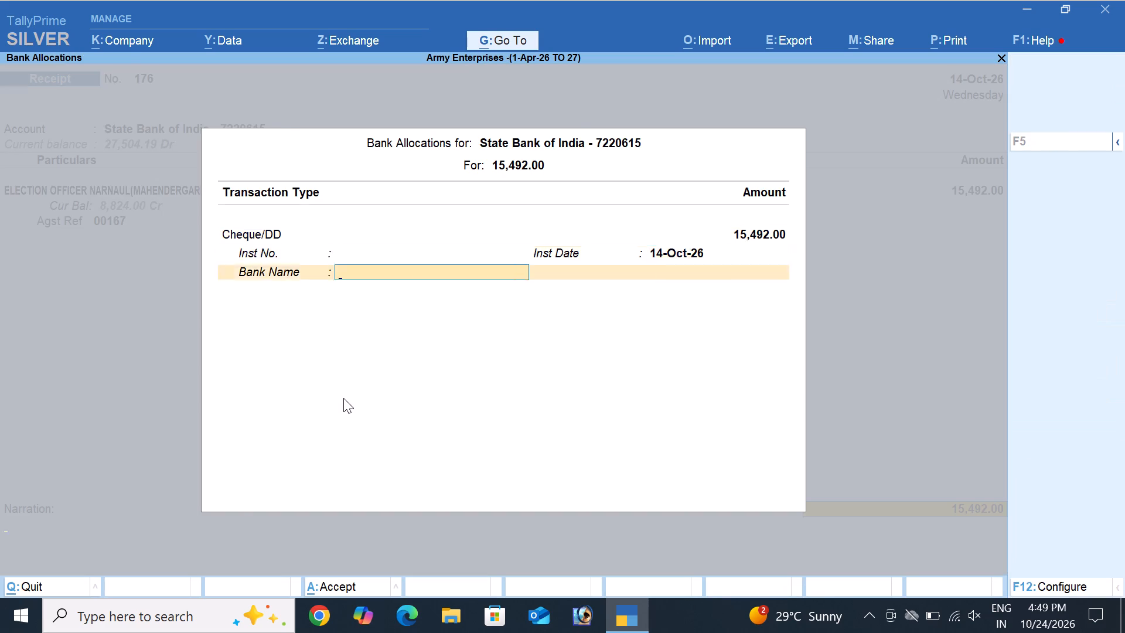
pyautogui.press('Return')
pyautogui.press('Return')
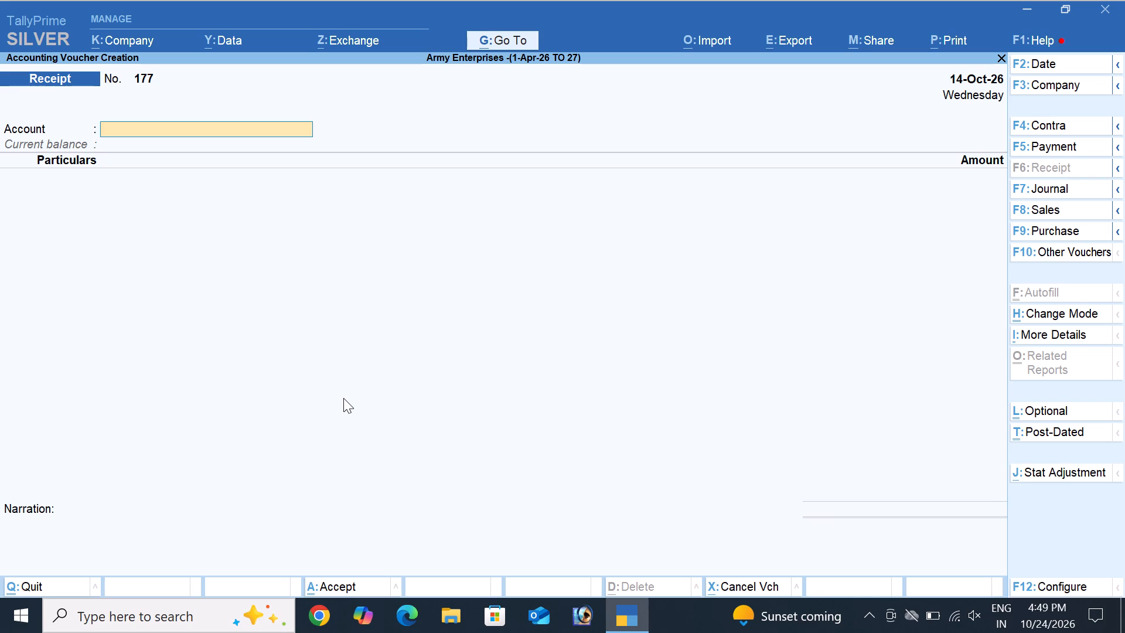
# Enter a second receipt into State Bank of India from BLOCK ELEMENTARY EDUCATION OFFICER BHIWANI for 6,273.
pyautogui.write('sta')
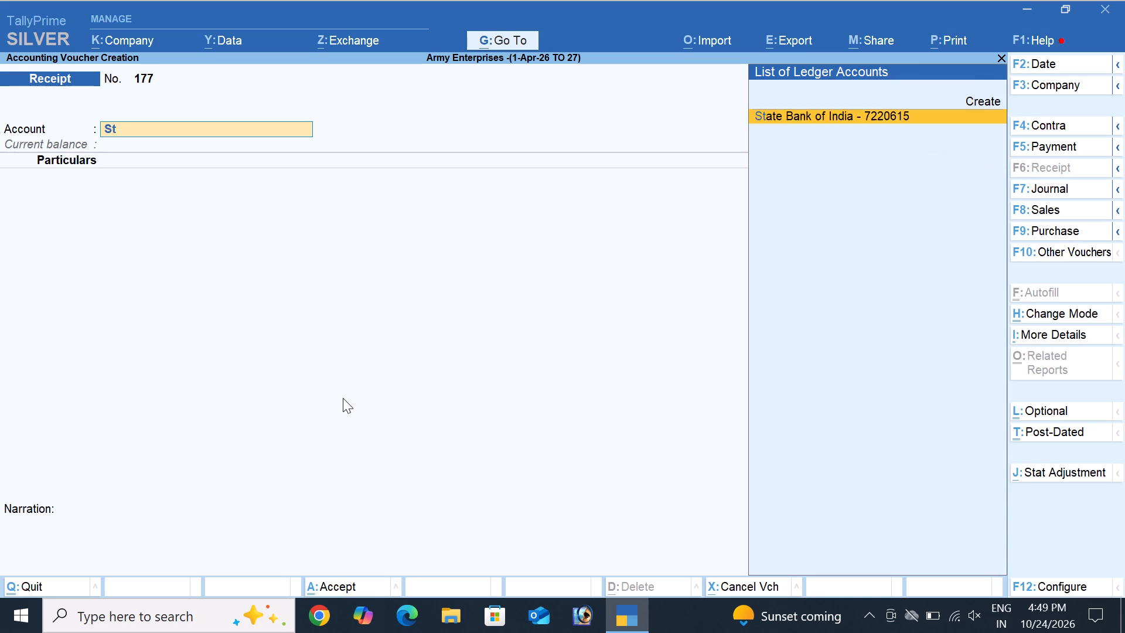
pyautogui.press('Return')
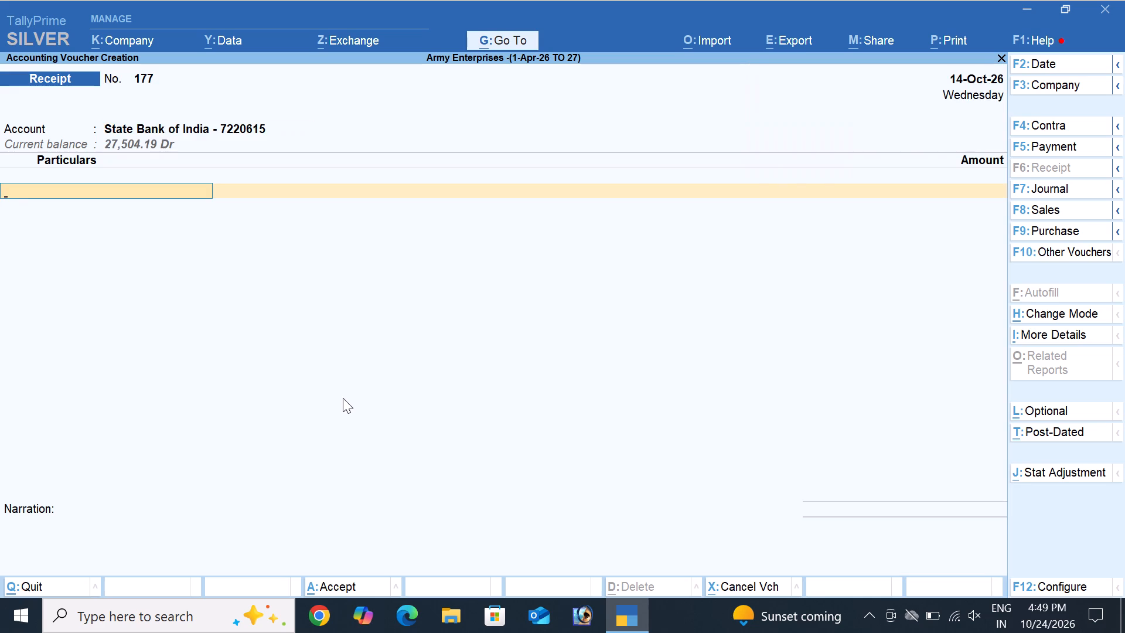
pyautogui.write('block')
pyautogui.press('Down')
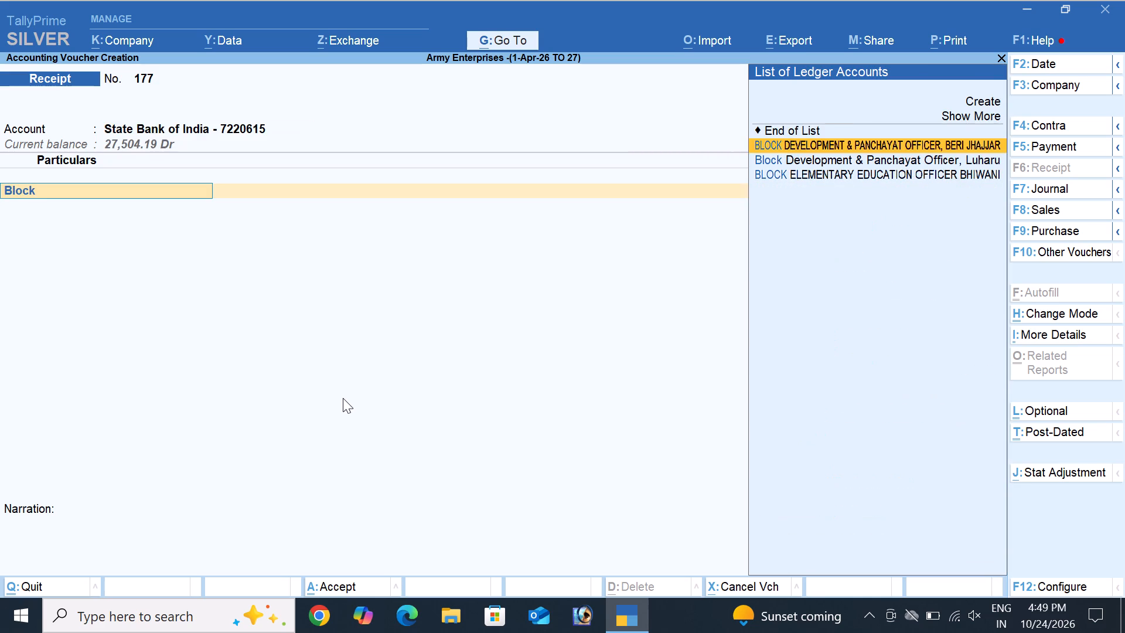
pyautogui.press('Down')
pyautogui.press('Down')
pyautogui.press('Return')
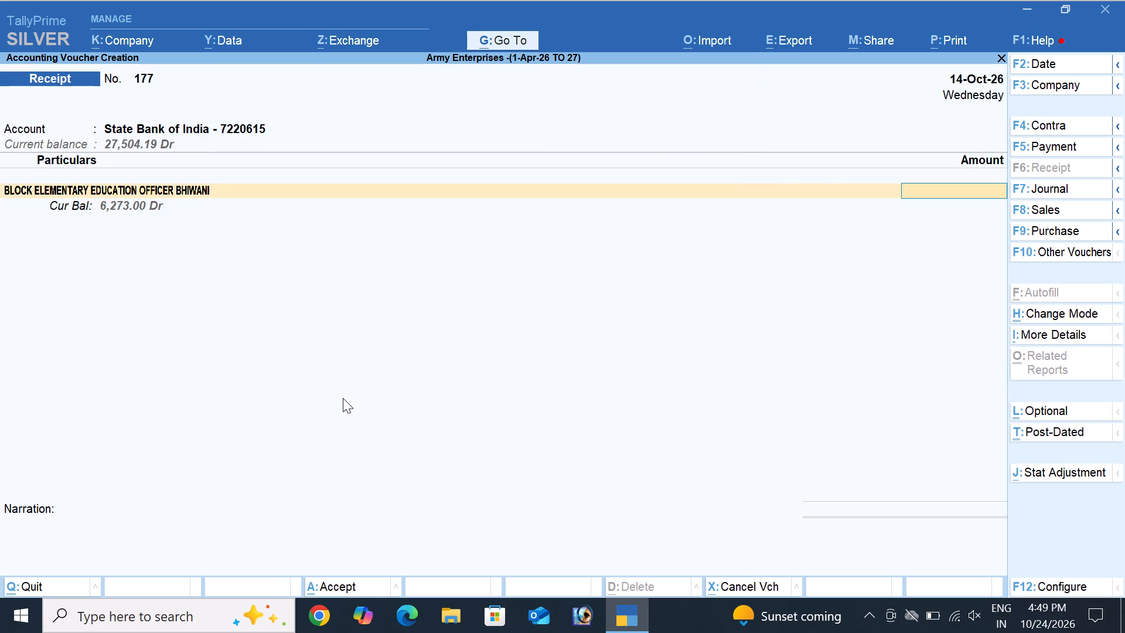
pyautogui.write('63')
pyautogui.press('BackSpace')
pyautogui.press('2')
pyautogui.write('73')
# Allocate the full 6,273 receipt as Agst Ref to pending bill 00168.
pyautogui.press('Return')
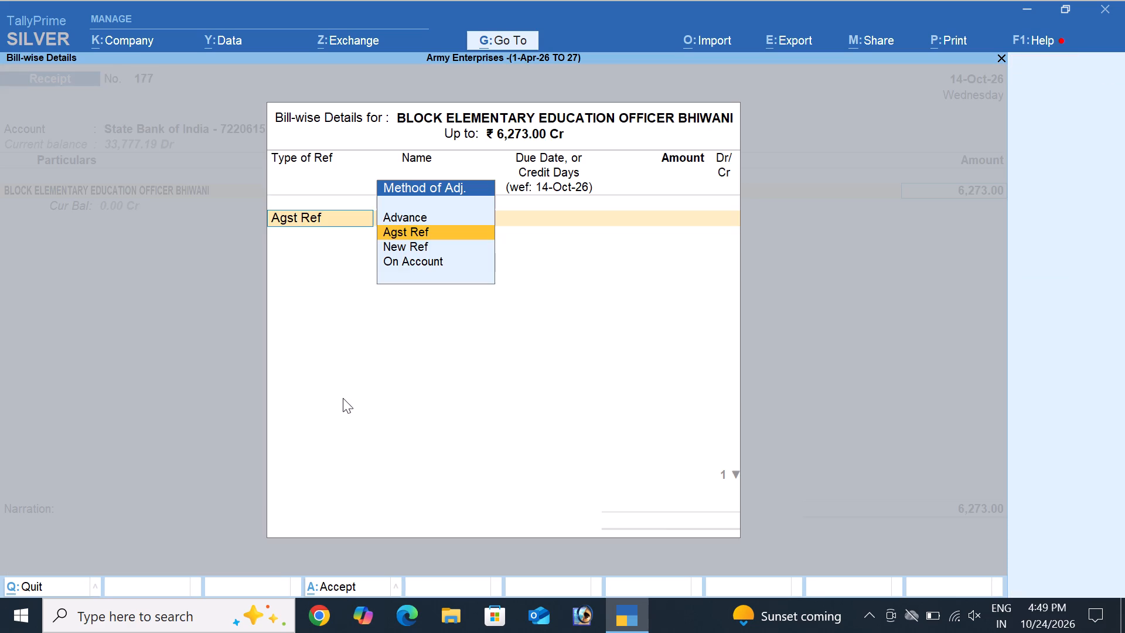
pyautogui.press('Return')
pyautogui.press('Return')
pyautogui.press('Return')
pyautogui.press('Return')
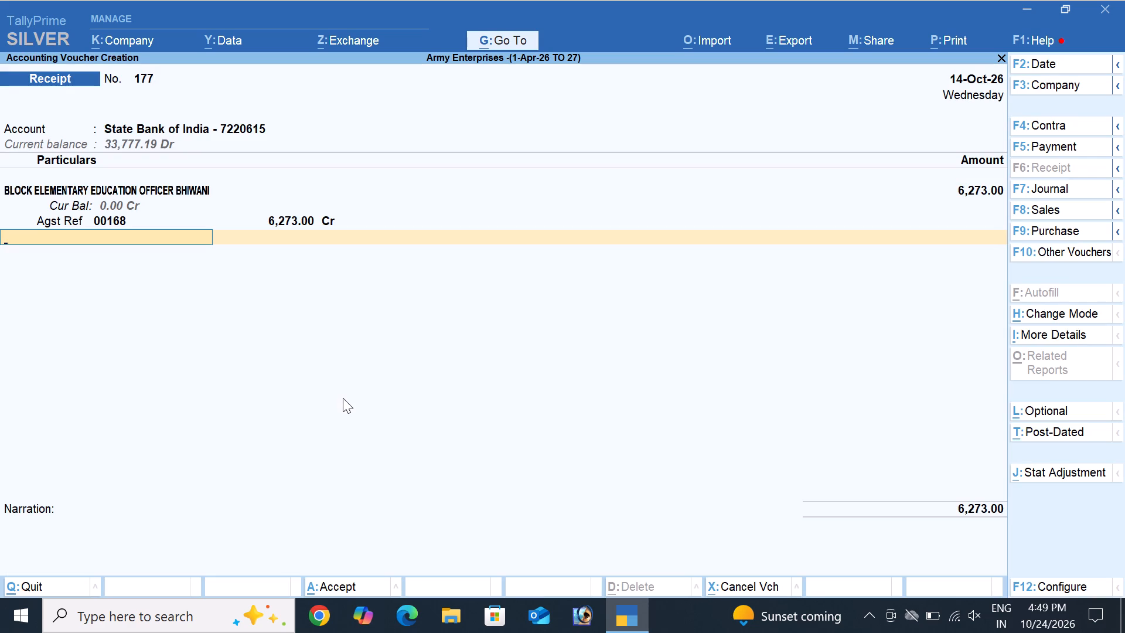
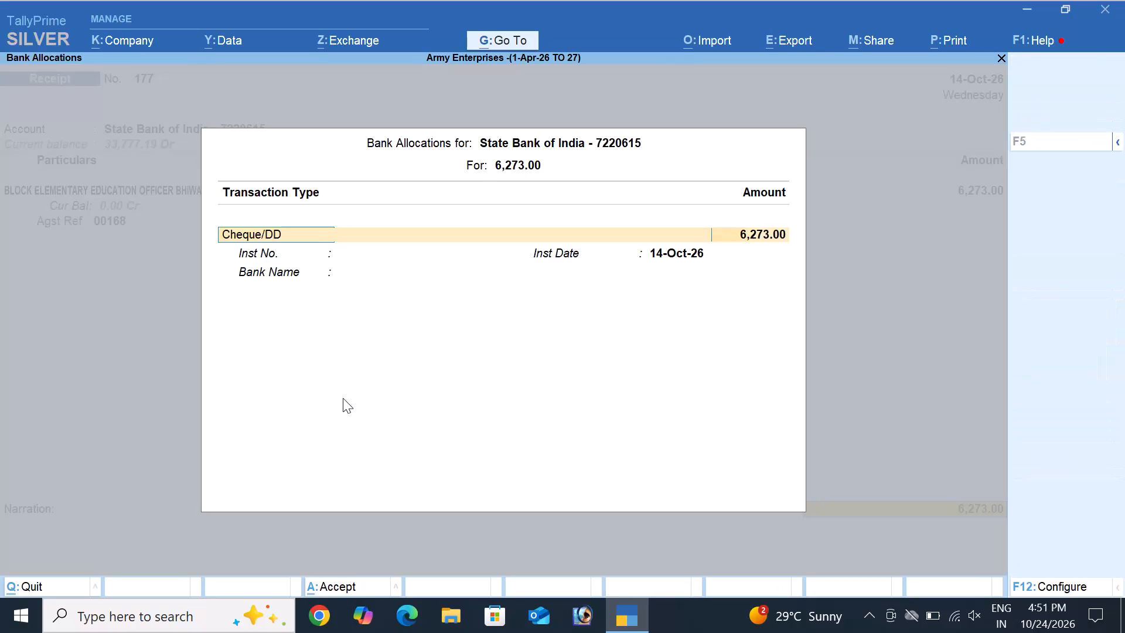
# Save the 6,273 receipt with a Cheque/DD bank allocation, leaving the instrument number, bank name and narration blank.
pyautogui.press('Return')
pyautogui.press('Return')
pyautogui.press('Return')
pyautogui.press('Return')
pyautogui.press('Return')
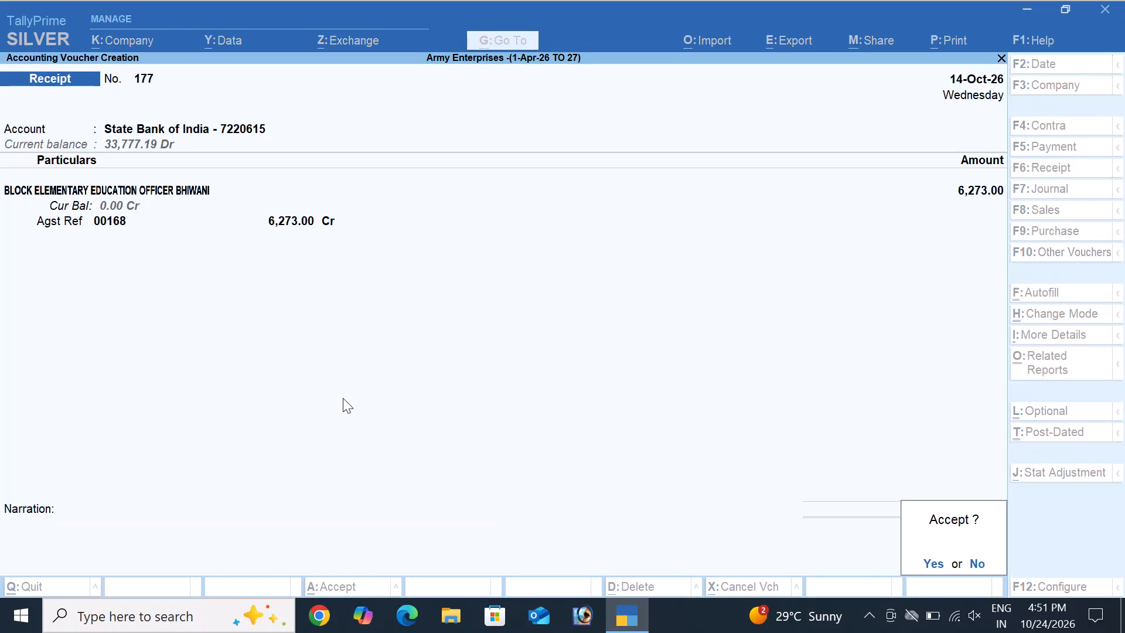
pyautogui.press('Return')
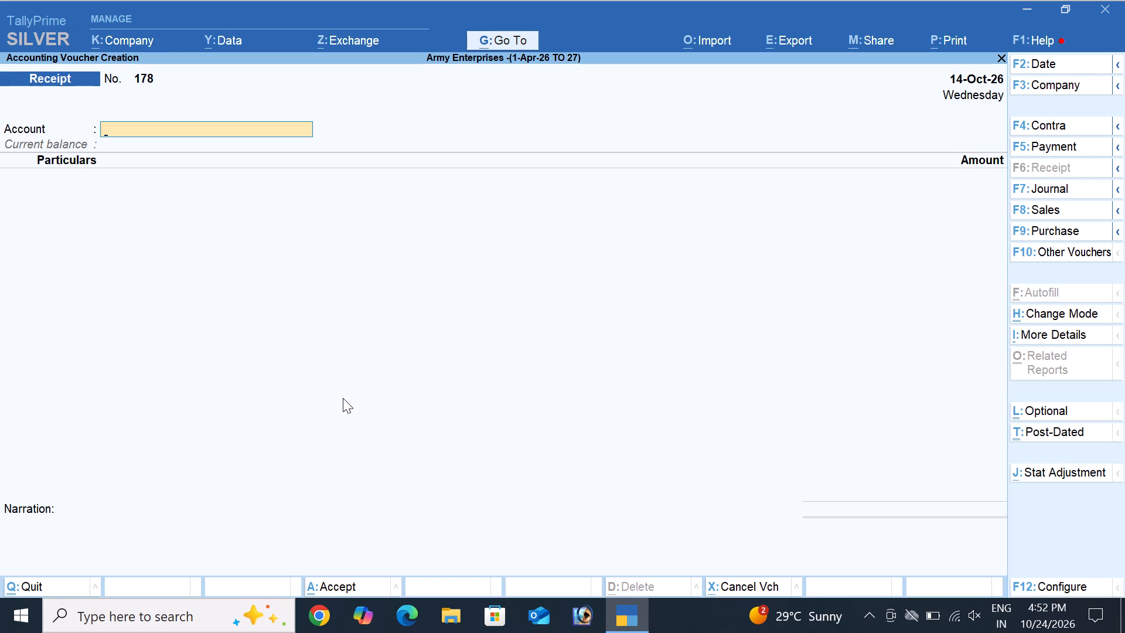
# Enter a contra voucher dated 15-Oct-26 transferring 30,000 from State Bank of India to the Bank of Maharashtra Od account.
pyautogui.press('F4')
pyautogui.write('sta')
pyautogui.press('BackSpace')
pyautogui.press('BackSpace')
pyautogui.press('BackSpace')
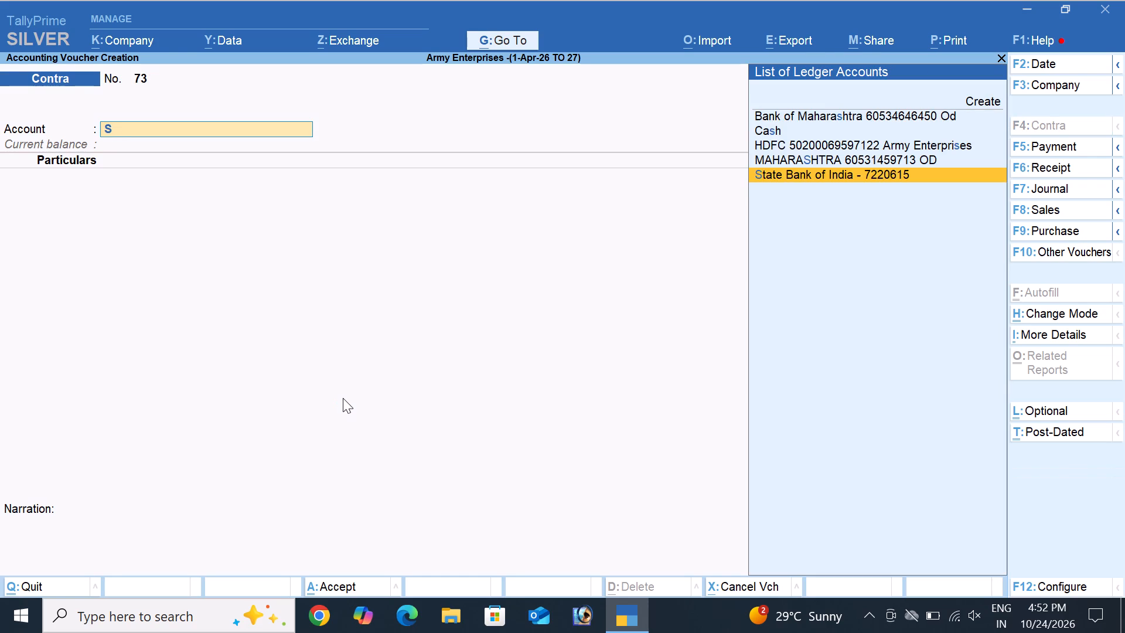
pyautogui.press('b')
pyautogui.write('ank')
pyautogui.press('Return')
pyautogui.write('sta')
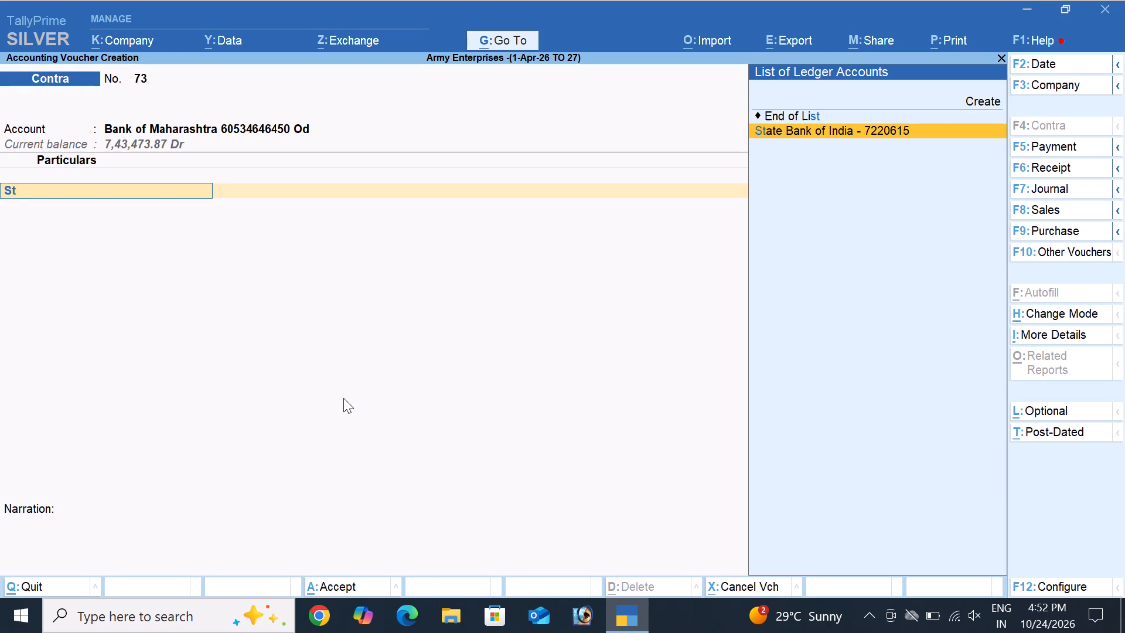
pyautogui.press('Return')
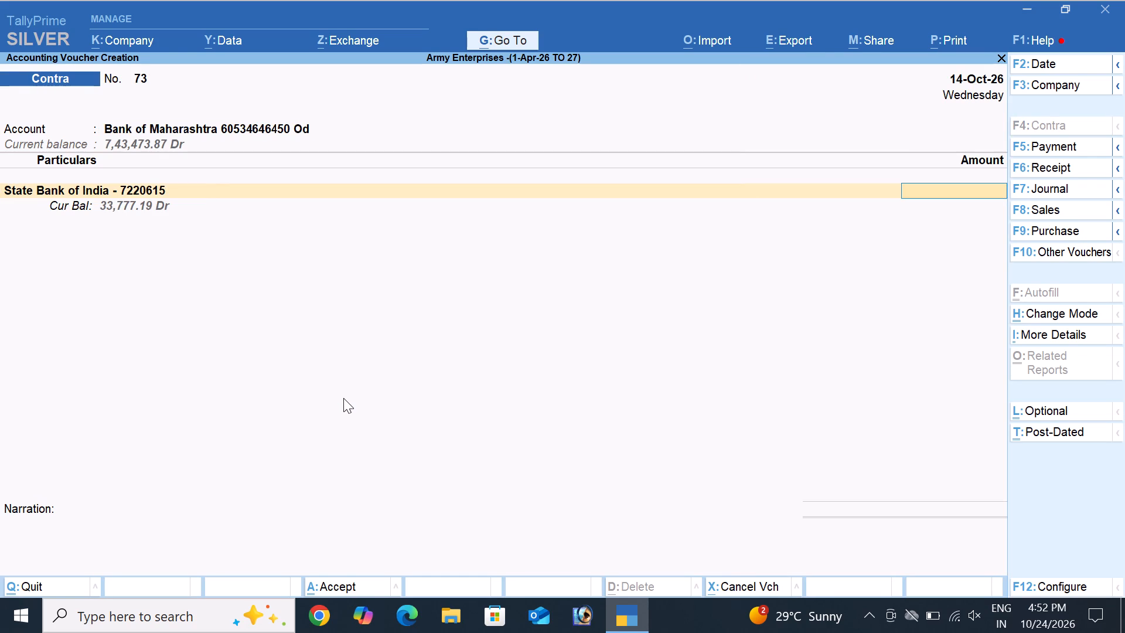
pyautogui.write('30000')
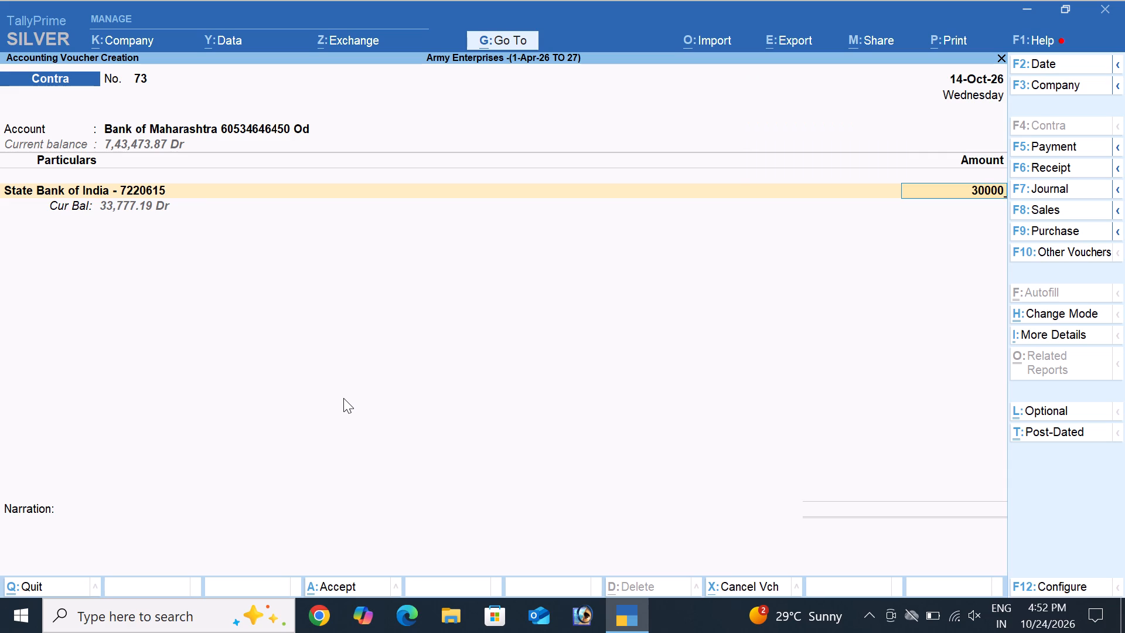
pyautogui.press('F2')
pyautogui.press('Return')
# Save the contra with Cheque and Cheque/DD allocations for the two banks, leaving the instrument details and narration blank.
pyautogui.press('Return')
pyautogui.press('Return')
pyautogui.press('Return')
pyautogui.press('Return')
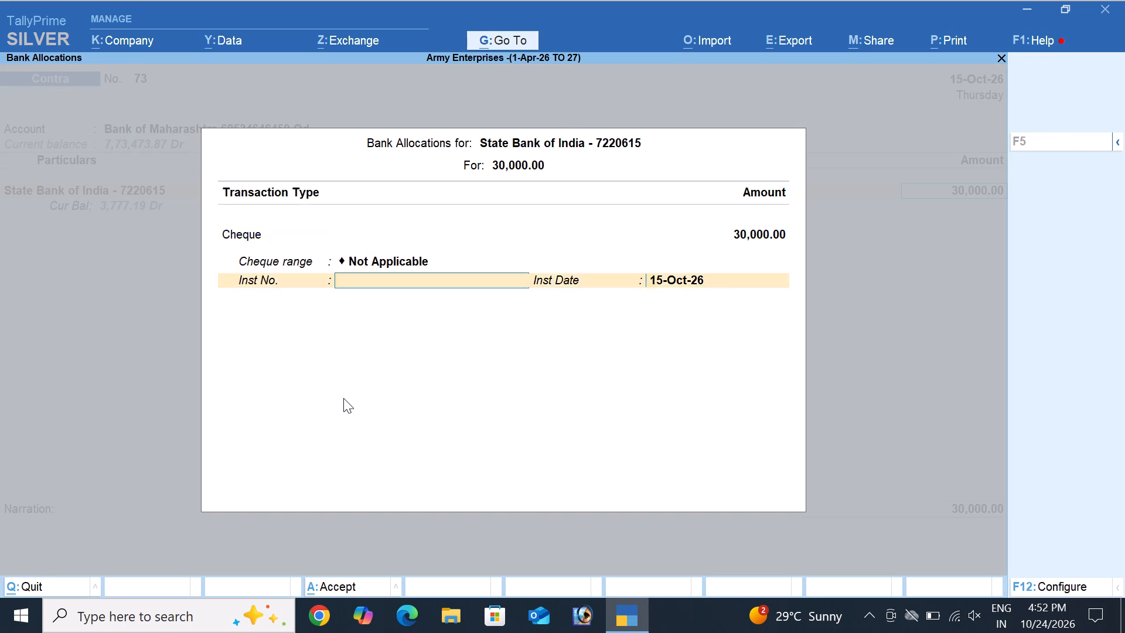
pyautogui.press('Return')
pyautogui.press('Return')
pyautogui.press('Return')
pyautogui.press('Return')
pyautogui.press('Return')
pyautogui.press('Return')
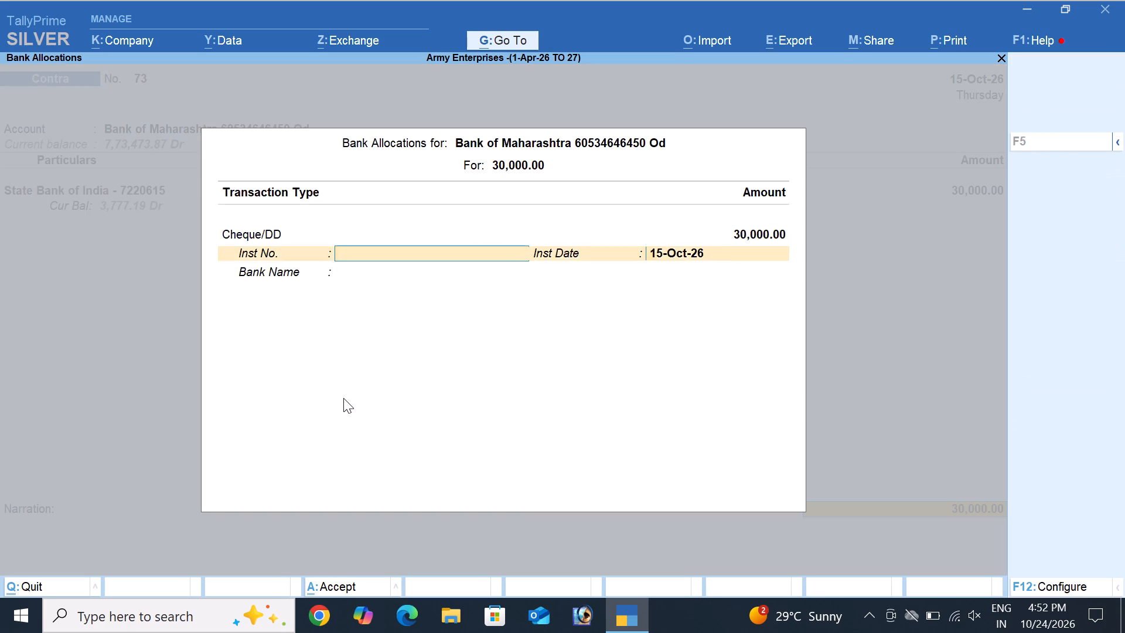
pyautogui.press('Return')
pyautogui.press('Return')
pyautogui.press('Return')
pyautogui.press('Return')
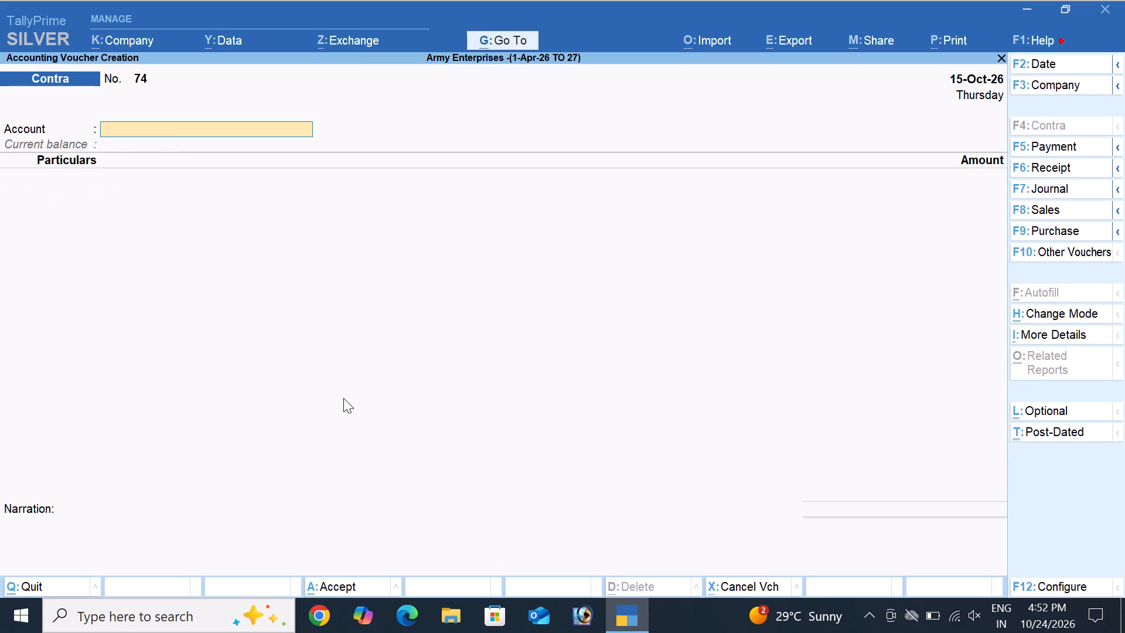
# Start a 15-Oct-26 receipt into State Bank of India with KVS MATANHAIL as the paying party.
pyautogui.press('F6')
pyautogui.write('sta')
pyautogui.press('Return')
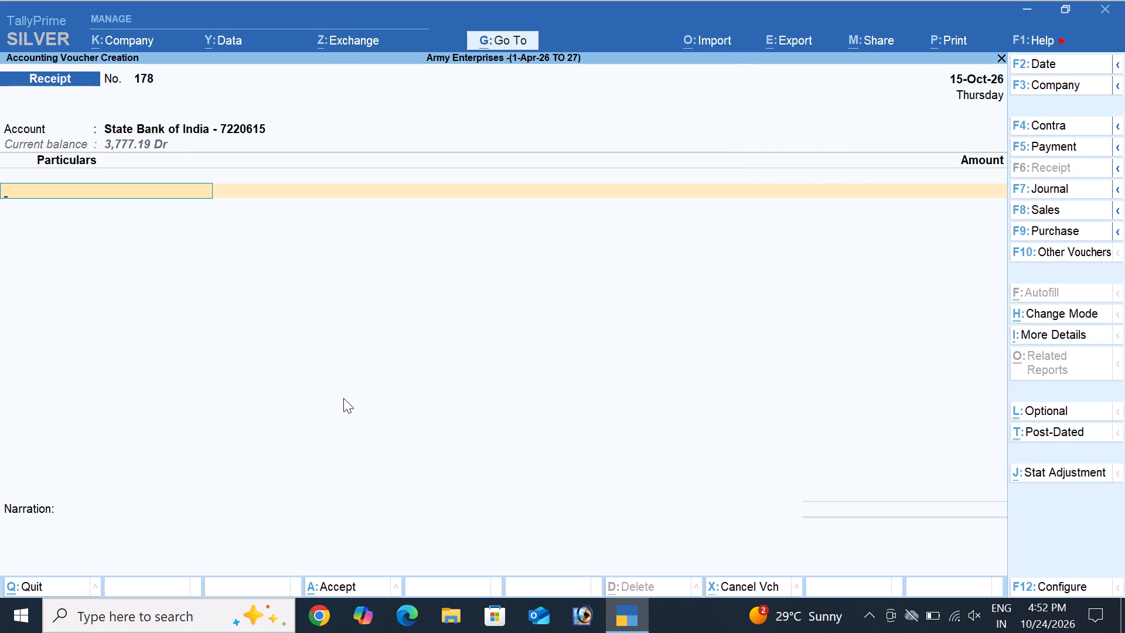
pyautogui.write('kvs')
pyautogui.press('Down')
pyautogui.press('Return')
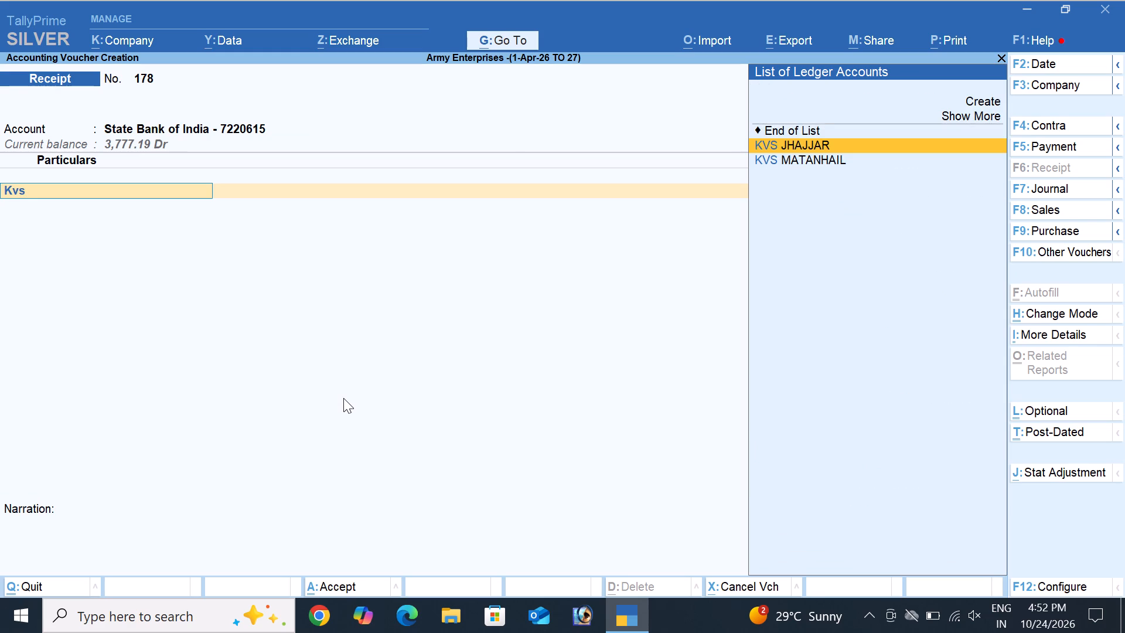
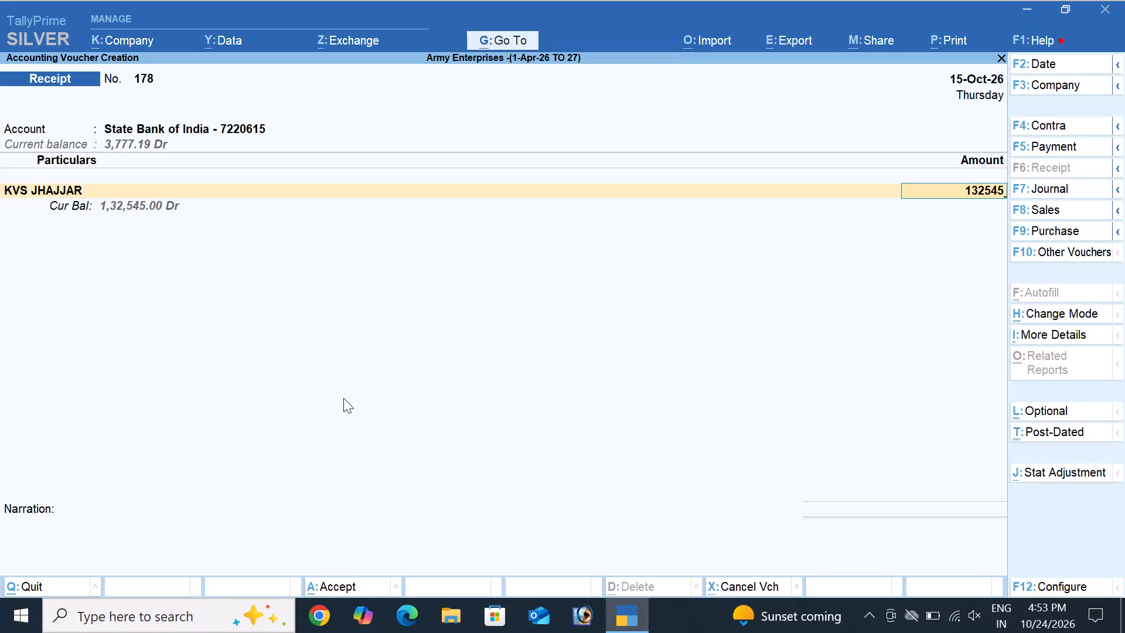
# Allocate the 132,545 KVS JHAJJAR receipt against pending bills 00169 for 15,079, 00170 for 34,436 and 00171 for 83,030.
pyautogui.press('Return')
pyautogui.press('Return')
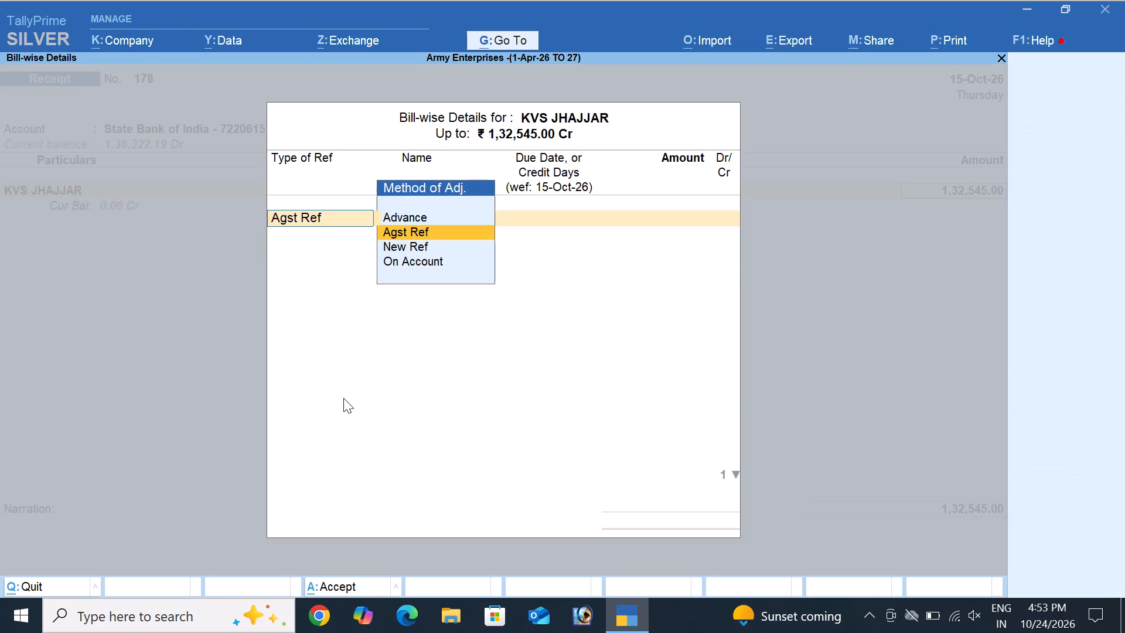
pyautogui.press('Return')
pyautogui.press('Return')
pyautogui.press('Return')
pyautogui.press('Return')
pyautogui.press('Return')
pyautogui.press('Return')
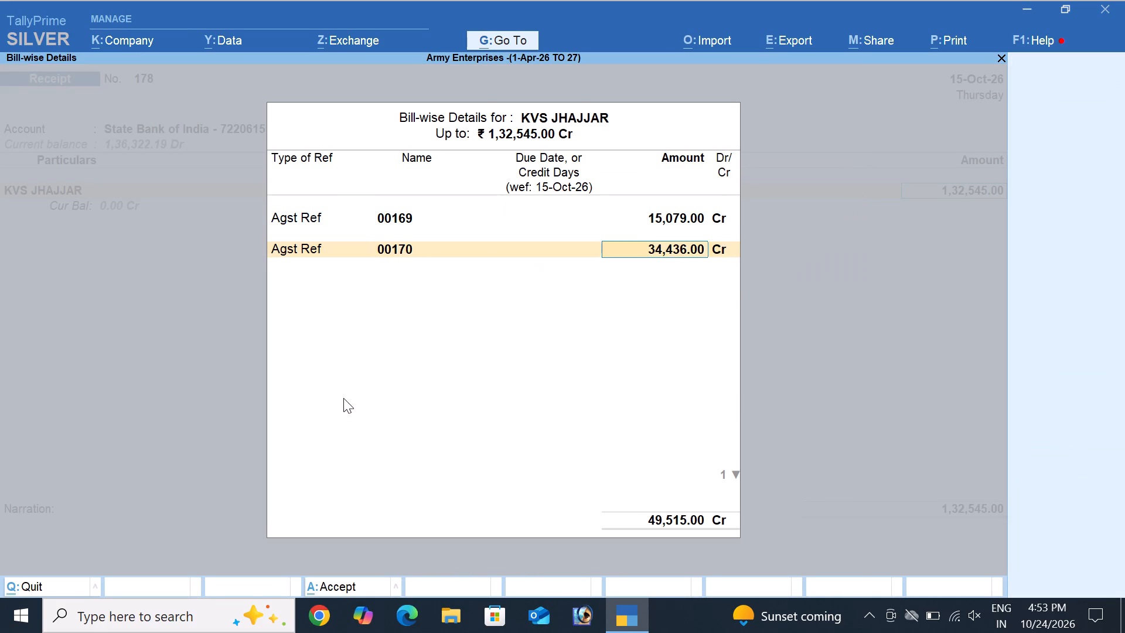
pyautogui.press('Return')
pyautogui.press('Return')
pyautogui.press('Return')
pyautogui.press('Return')
pyautogui.press('Return')
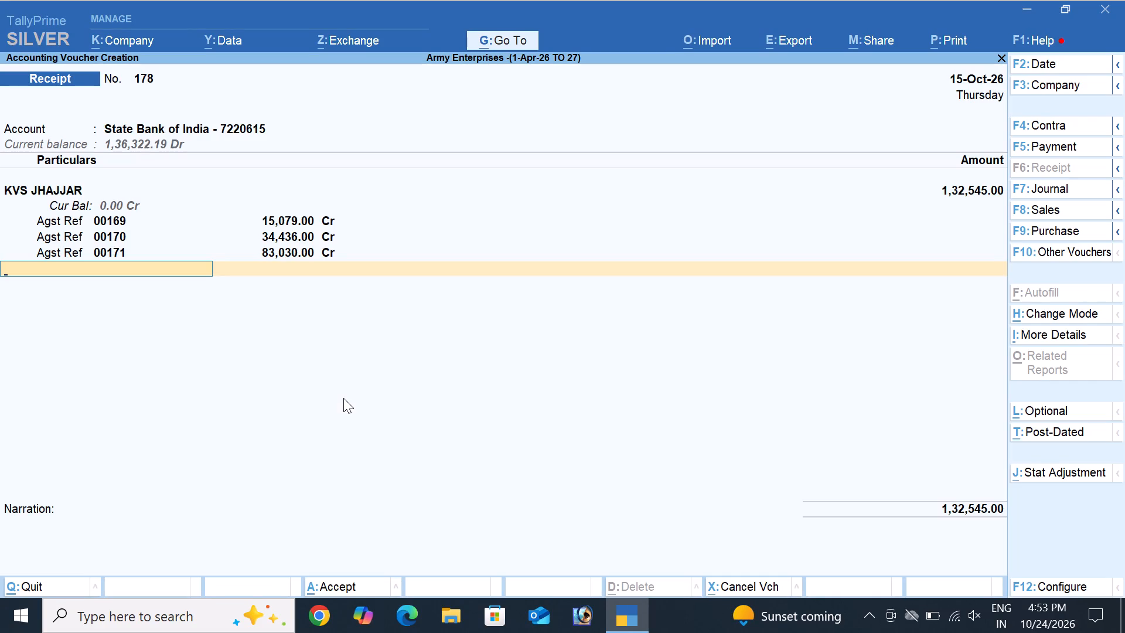
# Add a TDS 22-23 ledger line to the receipt with a deduction of -2,650.
pyautogui.write('tds')
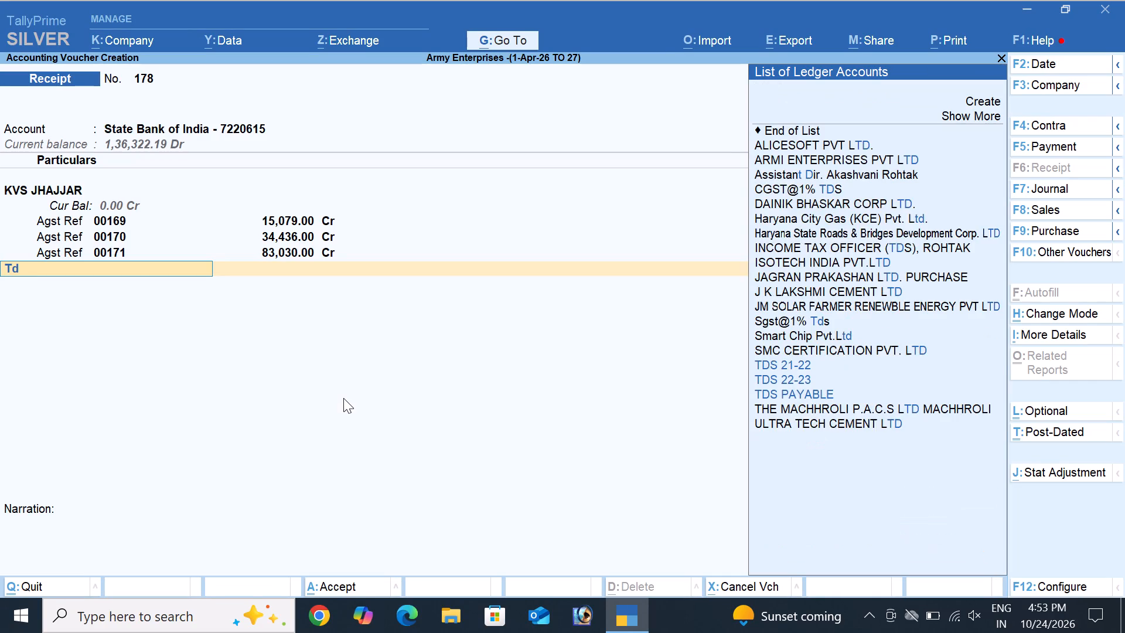
pyautogui.press('Down')
pyautogui.press('Down')
pyautogui.press('Return')
pyautogui.press('-')
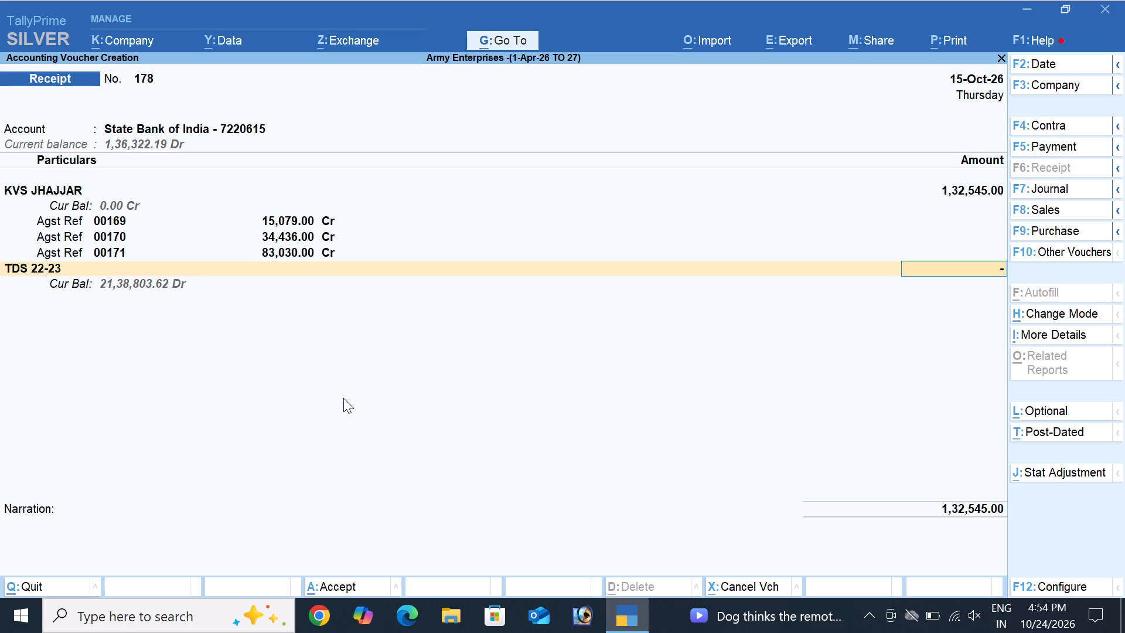
pyautogui.press('2')
pyautogui.write('650')
pyautogui.press('Return')
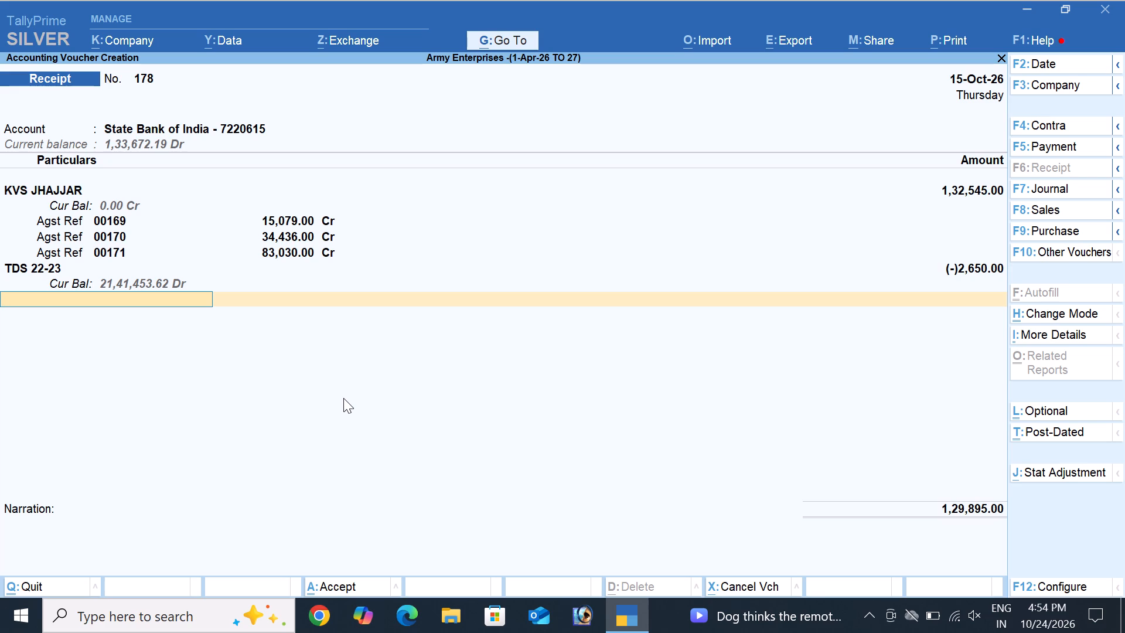
# Add an R/OFF ledger line below the TDS deduction and begin a negative amount for it.
pyautogui.write('r/of')
pyautogui.press('Return')
pyautogui.press('Return')
pyautogui.press('BackSpace')
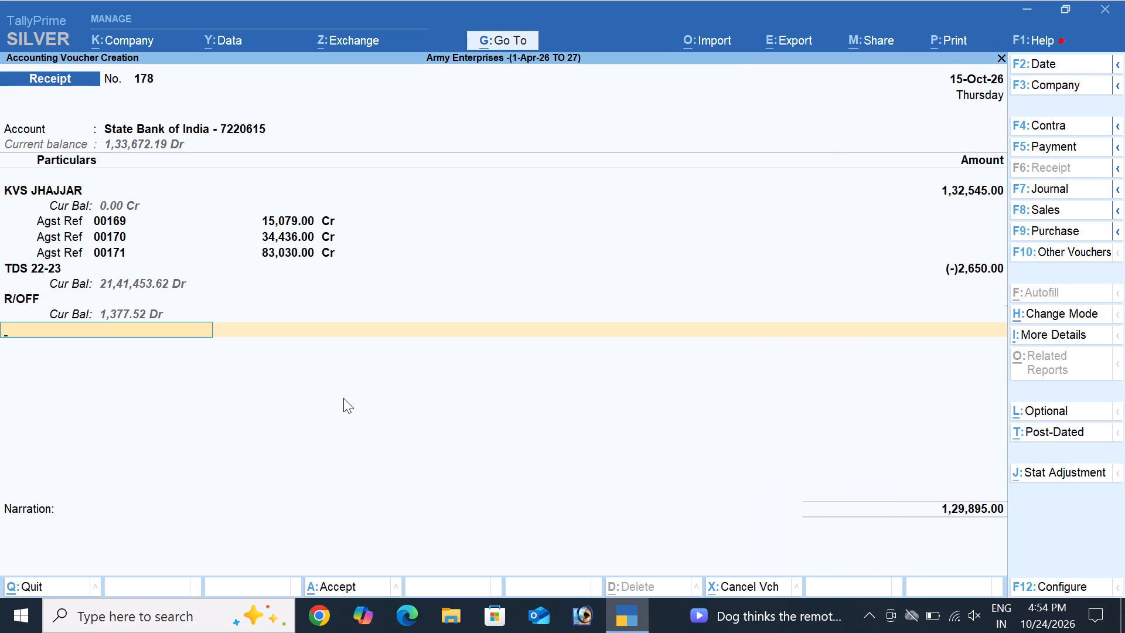
pyautogui.press('-')
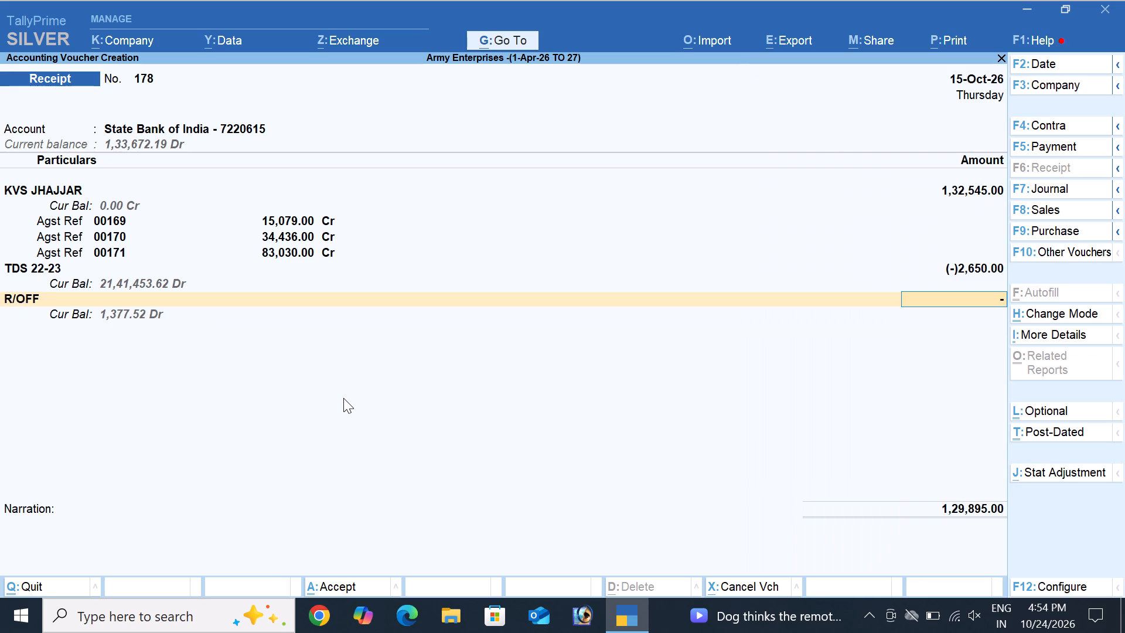
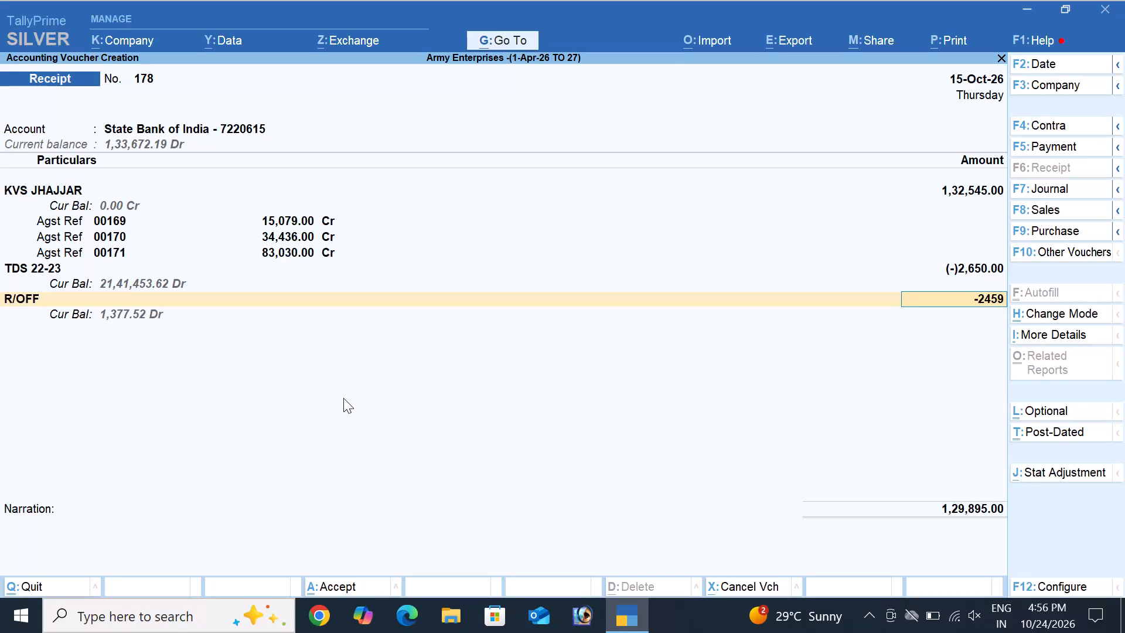
# Enter the R/OFF deduction as -2,459 and save the KVS JHAJJAR receipt with the default Cheque/DD bank allocation.
pyautogui.press('Return')
pyautogui.press('Return')
pyautogui.press('Return')
pyautogui.press('Return')
pyautogui.press('Return')
pyautogui.press('Return')
pyautogui.press('Return')
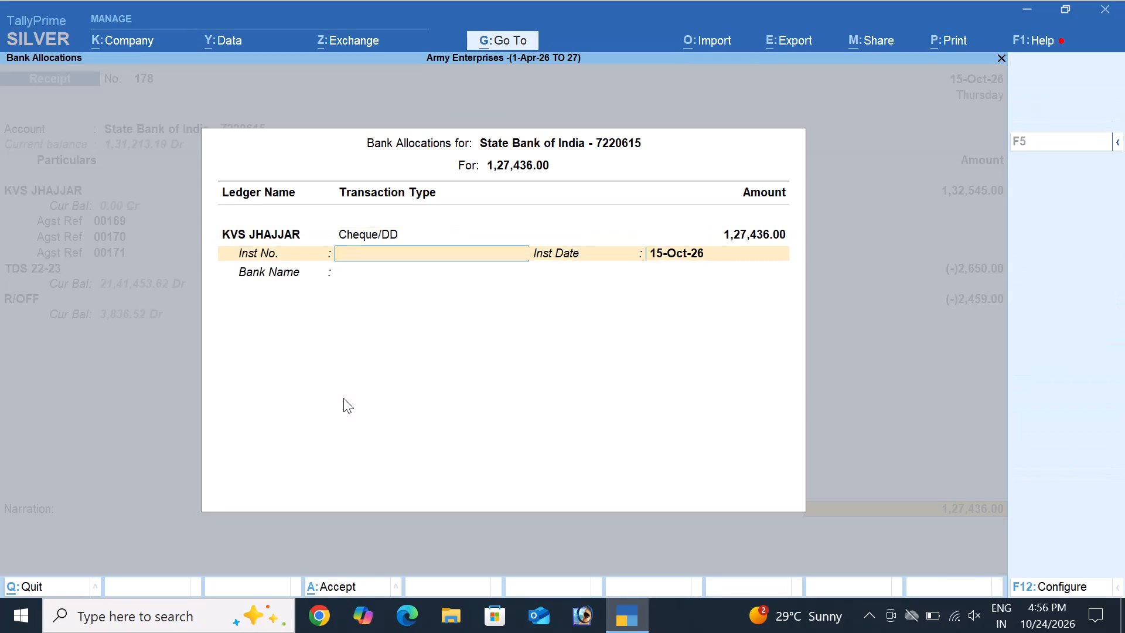
pyautogui.press('Return')
pyautogui.press('Return')
pyautogui.press('Return')
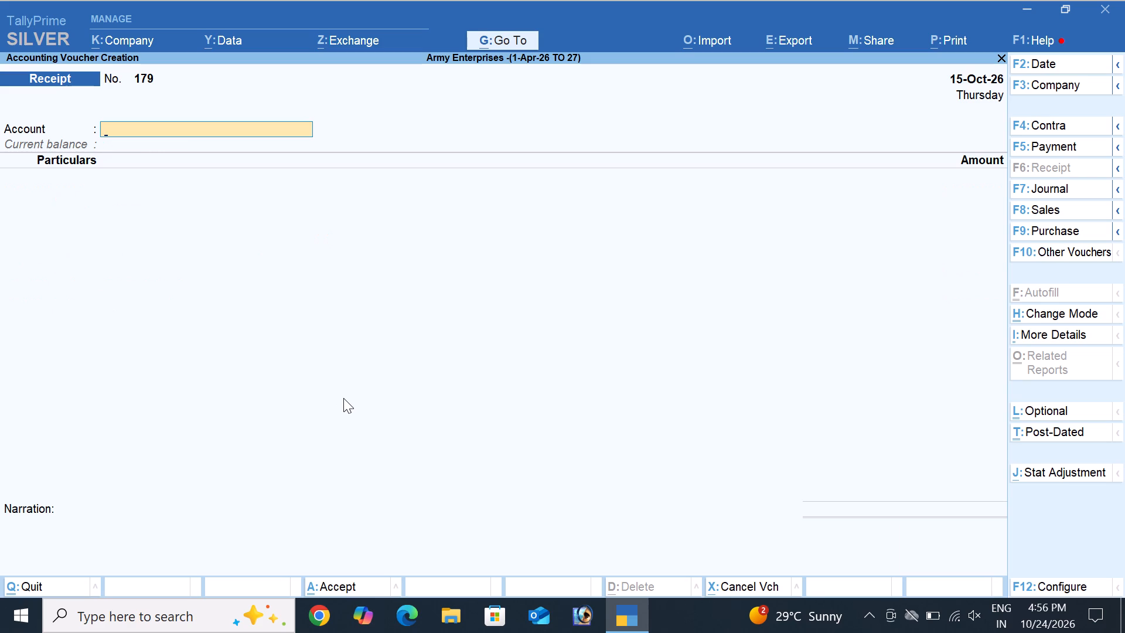
# Start a new receipt into State Bank of India with Director Kvic Ambala Cant as the party ledger.
pyautogui.write('sta')
pyautogui.press('Return')
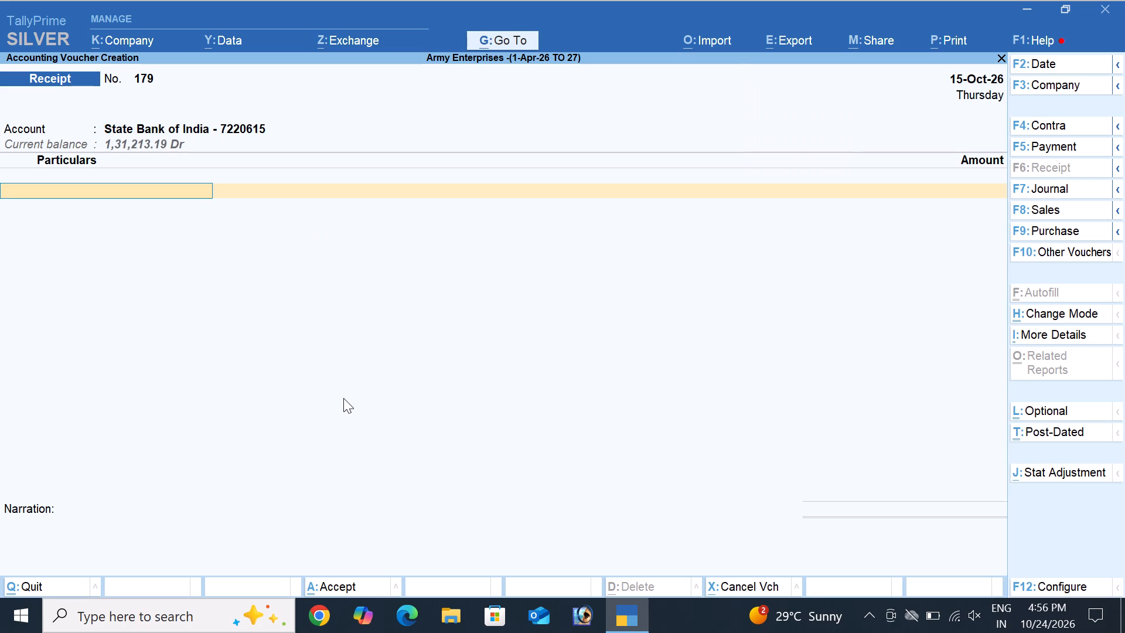
pyautogui.write('am')
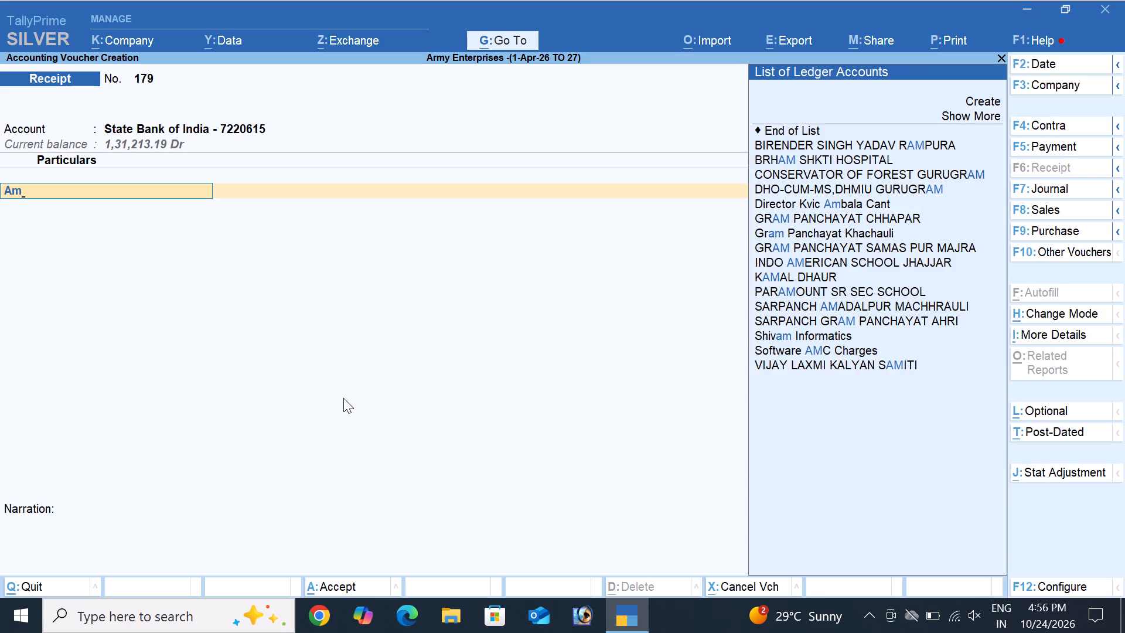
pyautogui.press('Down')
pyautogui.press('Down')
pyautogui.press('Down')
pyautogui.press('Down')
pyautogui.press('Down')
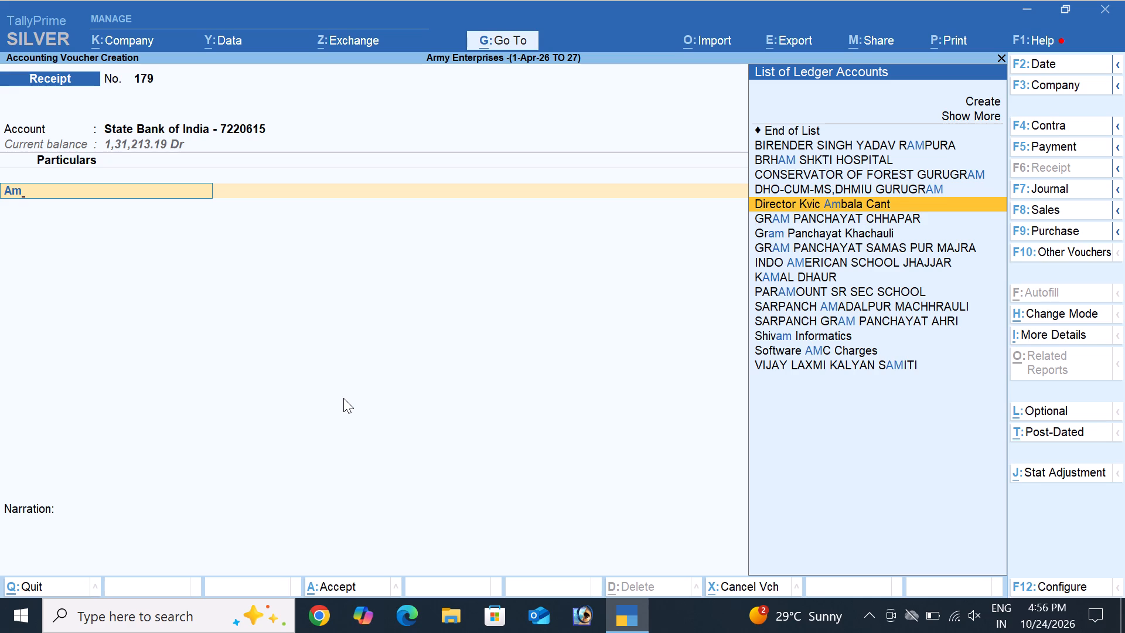
pyautogui.press('Down')
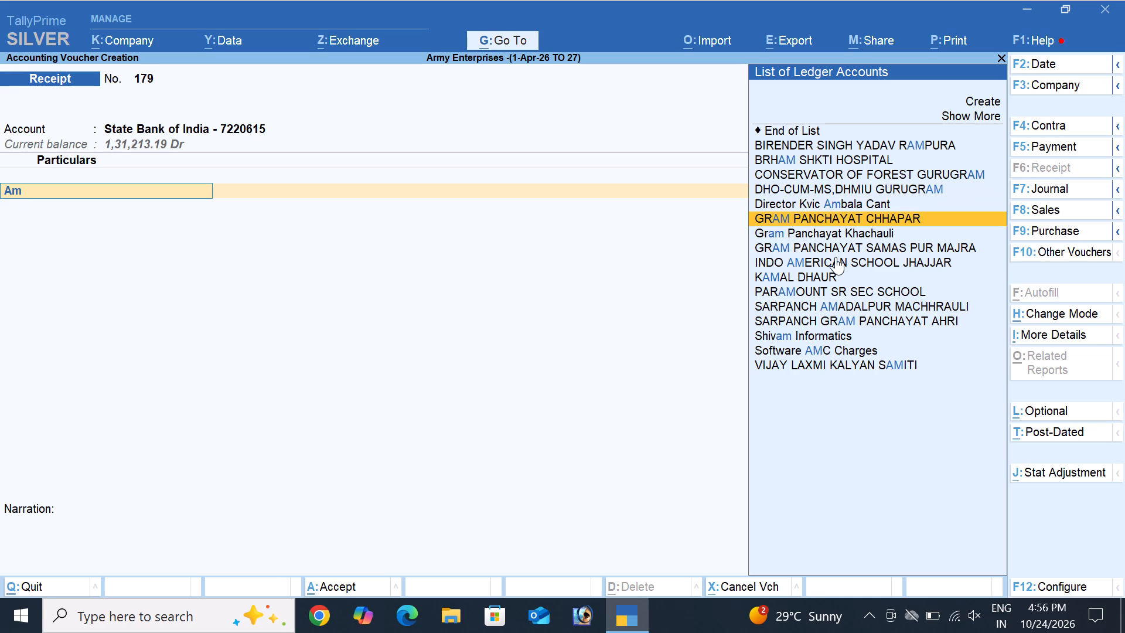
pyautogui.click(824, 204)
pyautogui.press('Return')
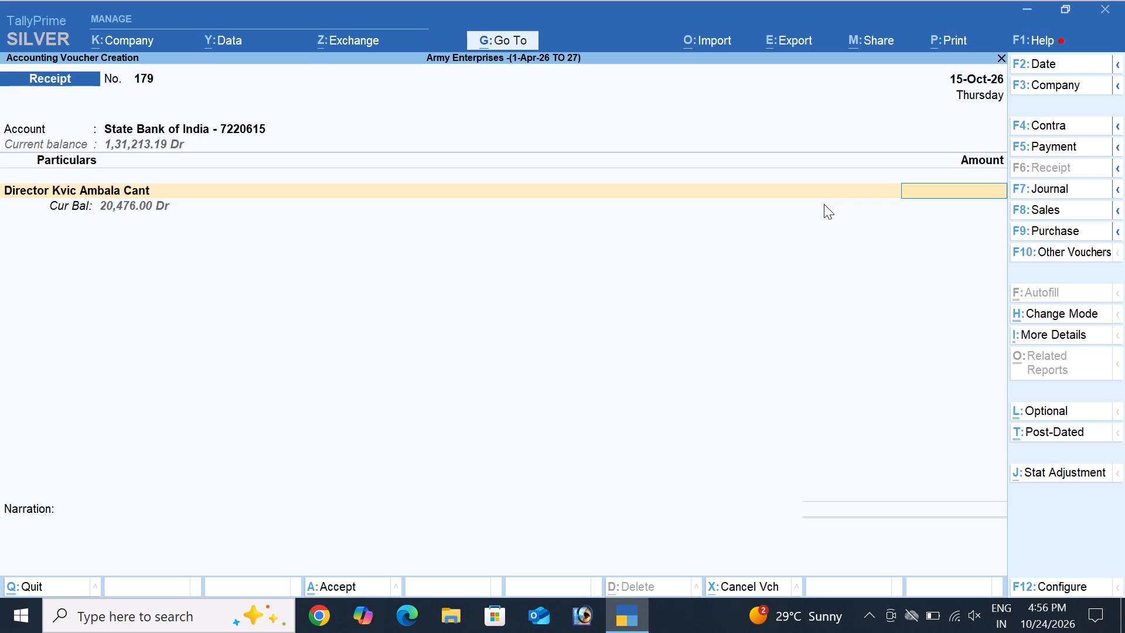
# Enter 20,476 for Director Kvic Ambala Cant and allocate the full amount against pending bill 00172.
pyautogui.write('20')
pyautogui.write('476')
pyautogui.press('Return')
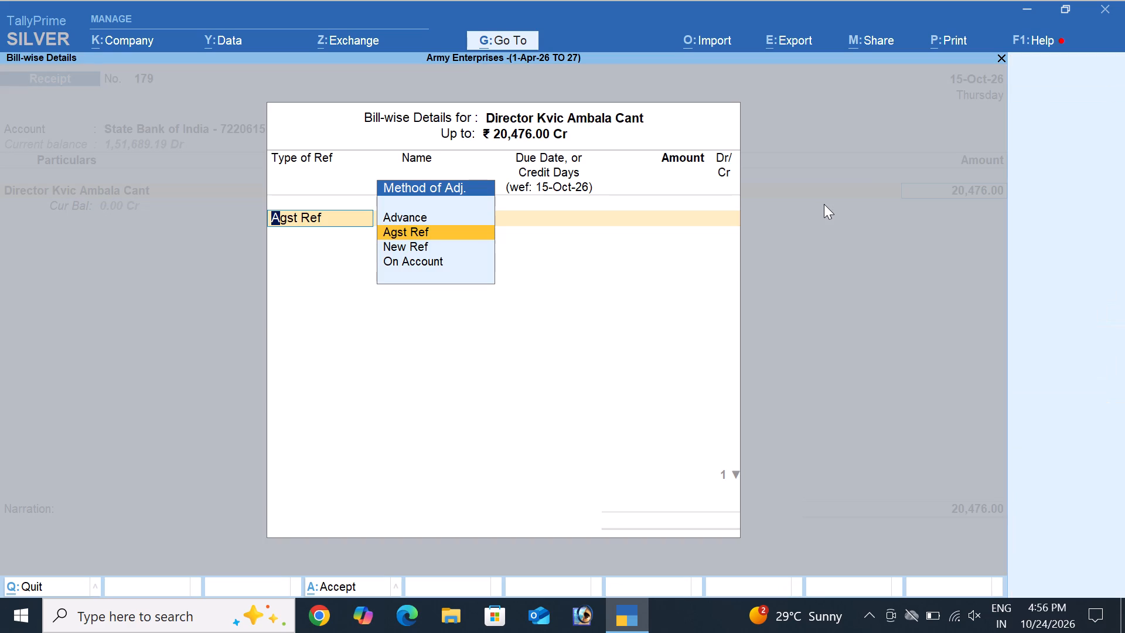
pyautogui.press('Return')
pyautogui.press('Return')
pyautogui.press('Return')
pyautogui.press('Return')
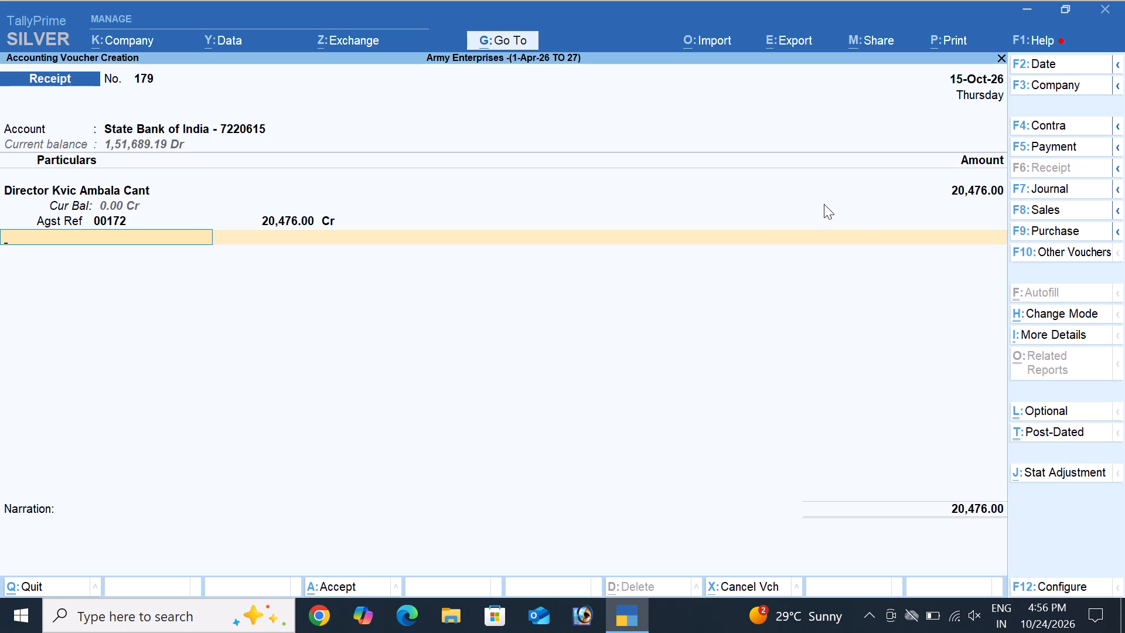
# Add a TDS 22-23 ledger line to the receipt with a deduction of -410.
pyautogui.write('tds')
pyautogui.press('Down')
pyautogui.press('Down')
pyautogui.press('Return')
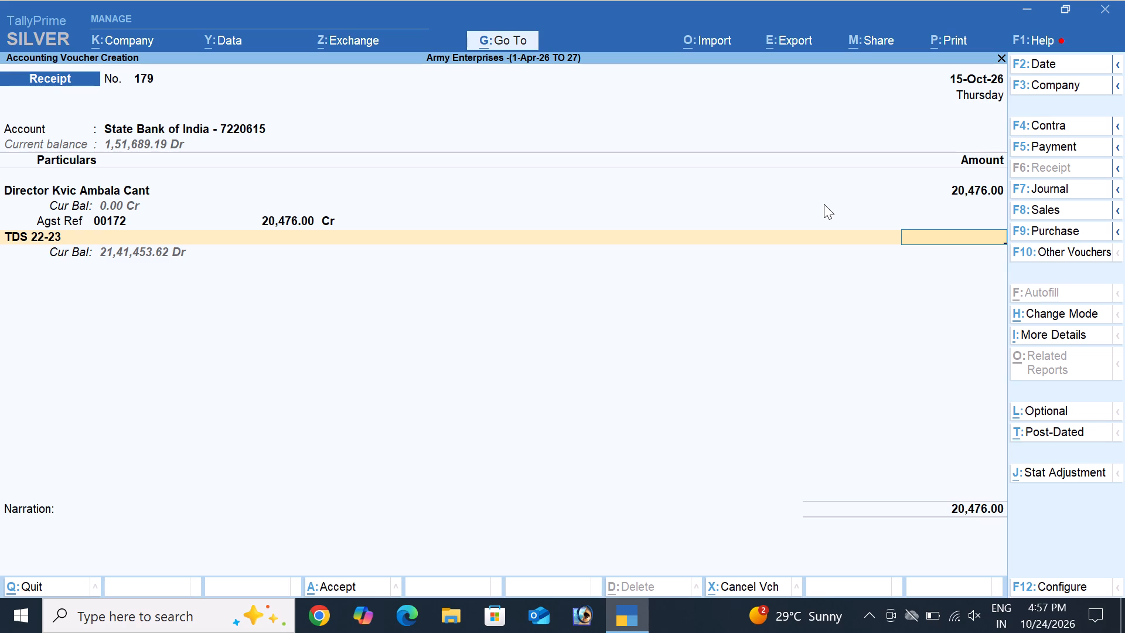
pyautogui.write('-41')
pyautogui.press('0')
pyautogui.press('Return')
# Add an Sgst@1% Tds ledger line below the TDS line with a deduction of -205.
pyautogui.write('sgst')
pyautogui.press('Down')
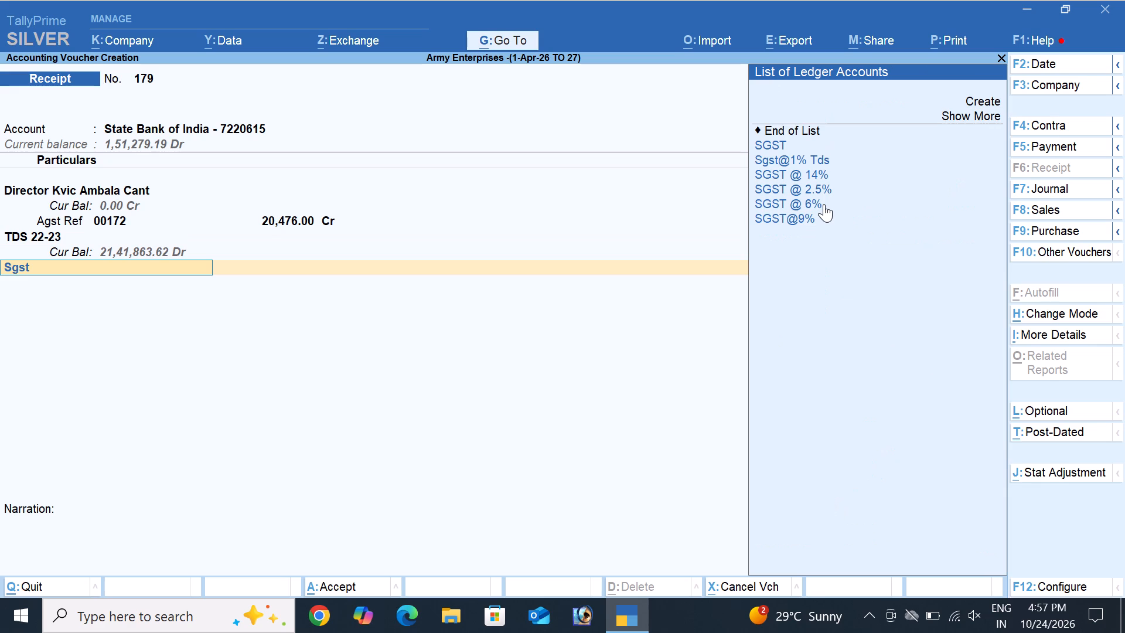
pyautogui.press('Down')
pyautogui.press('Down')
pyautogui.press('space')
pyautogui.press('Down')
pyautogui.press('Down')
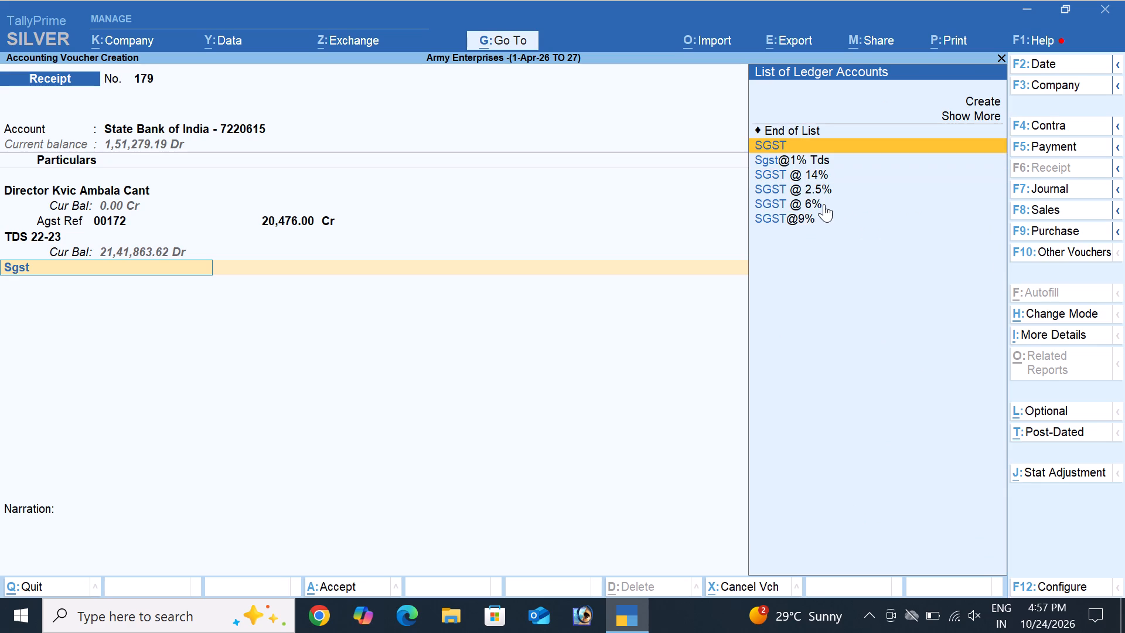
pyautogui.press('Return')
pyautogui.press('-')
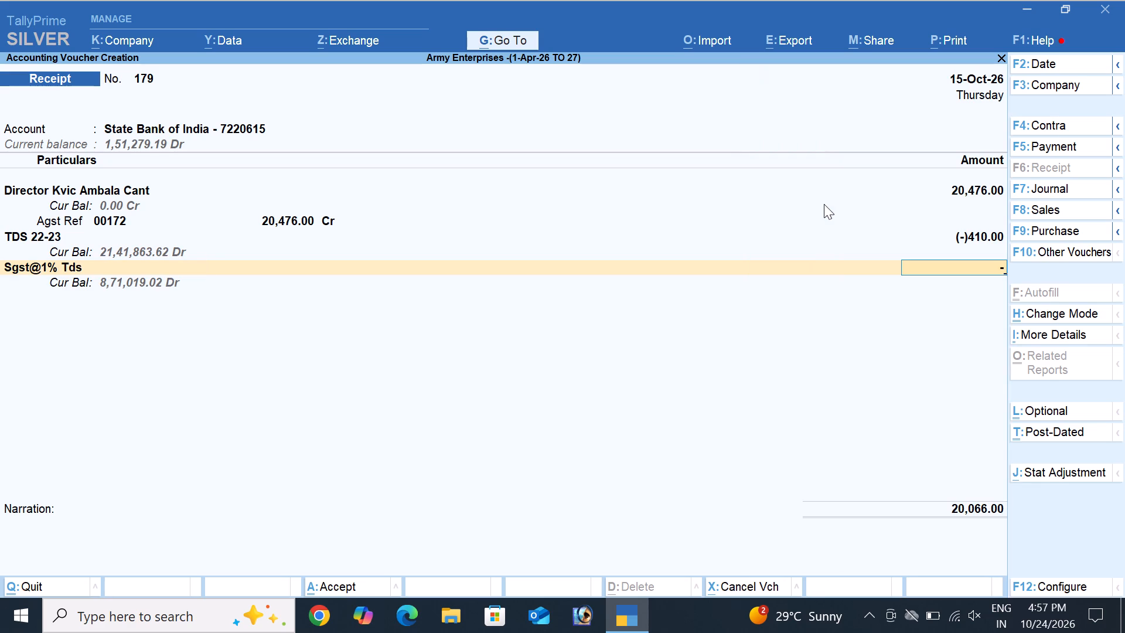
pyautogui.write('205')
pyautogui.press('Return')
# Add a CGST@1% TDS ledger line below the Sgst@1% Tds line with a deduction of -205.
pyautogui.write('cgst')
pyautogui.press('Down')
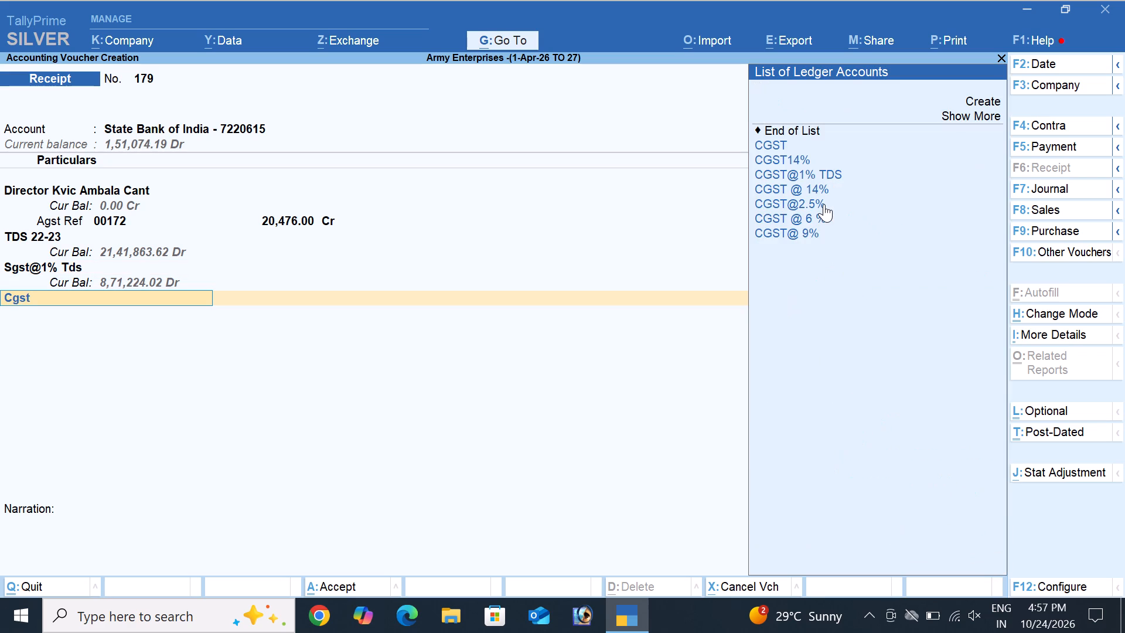
pyautogui.press('Down')
pyautogui.press('Down')
pyautogui.press('Return')
pyautogui.write('-205')
pyautogui.press('Return')
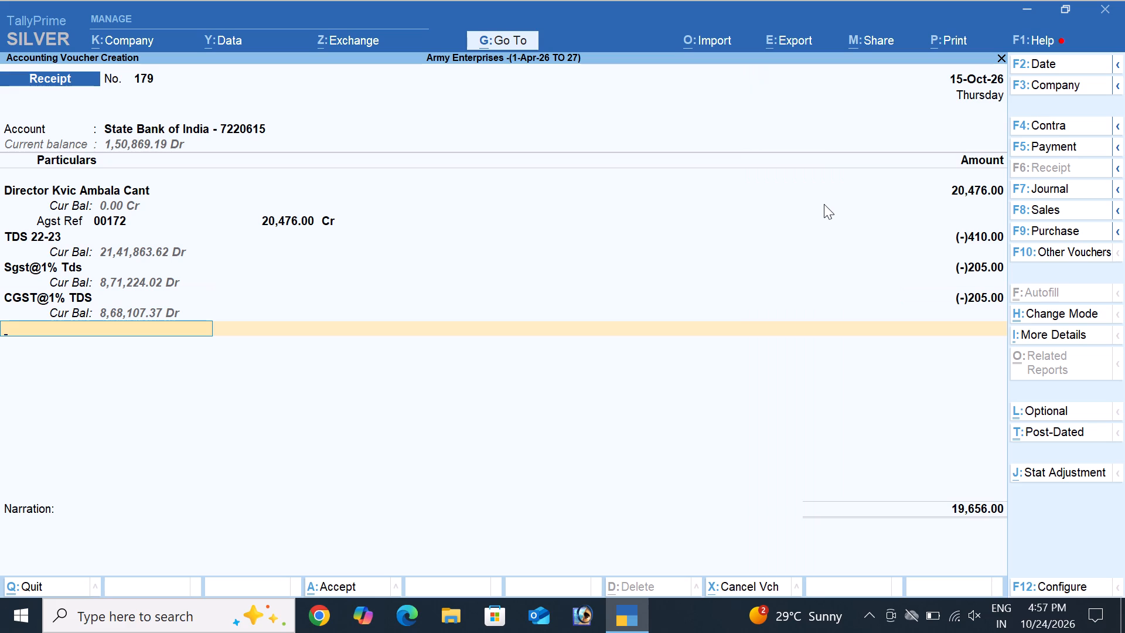
# Finish the ledger entries and save the Director Kvic Ambala Cant receipt with the default Cheque/DD bank allocation of 19,656.
pyautogui.press('Return')
pyautogui.press('Return')
pyautogui.press('Return')
pyautogui.press('Return')
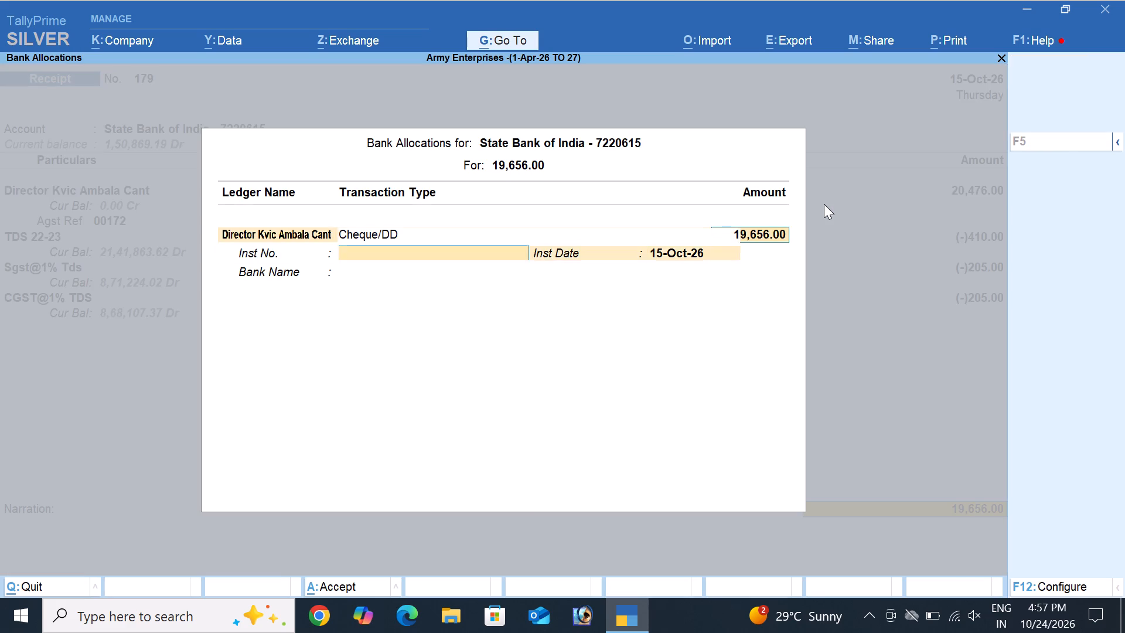
pyautogui.press('Return')
pyautogui.press('Return')
pyautogui.press('Return')
pyautogui.press('Return')
pyautogui.press('Return')
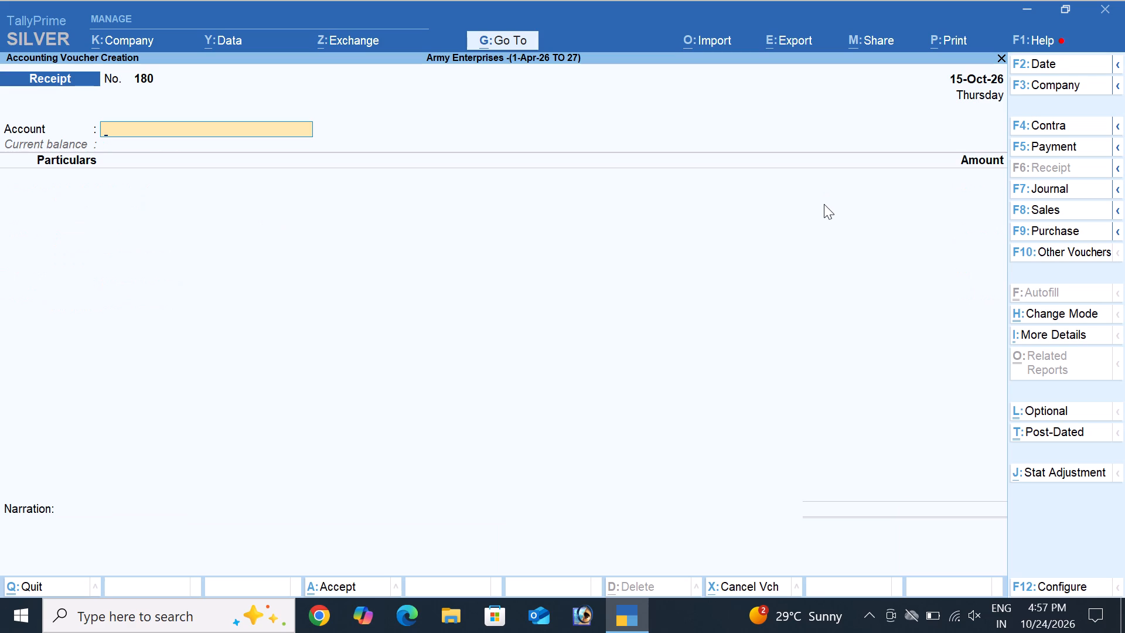
# Start a State Bank of India receipt for PROJECT OFFICER -CUM-SMS,CEO MUNIMPUR (JHAJJAR) with an amount of 32,381.
pyautogui.write('sta')
pyautogui.press('Return')
pyautogui.write('muni')
pyautogui.press('Down')
pyautogui.press('Down')
pyautogui.press('Down')
pyautogui.press('Return')
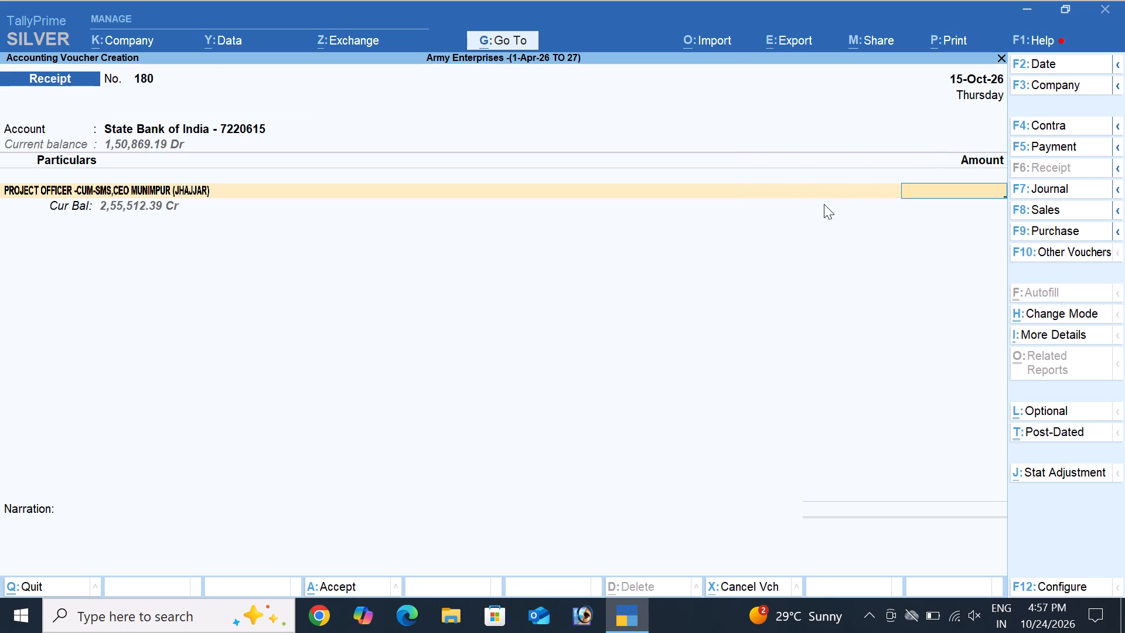
pyautogui.write('32')
pyautogui.write('381')
# Change the receipt's voucher date to 16-Oct-26.
pyautogui.press('F2')
pyautogui.press('1')
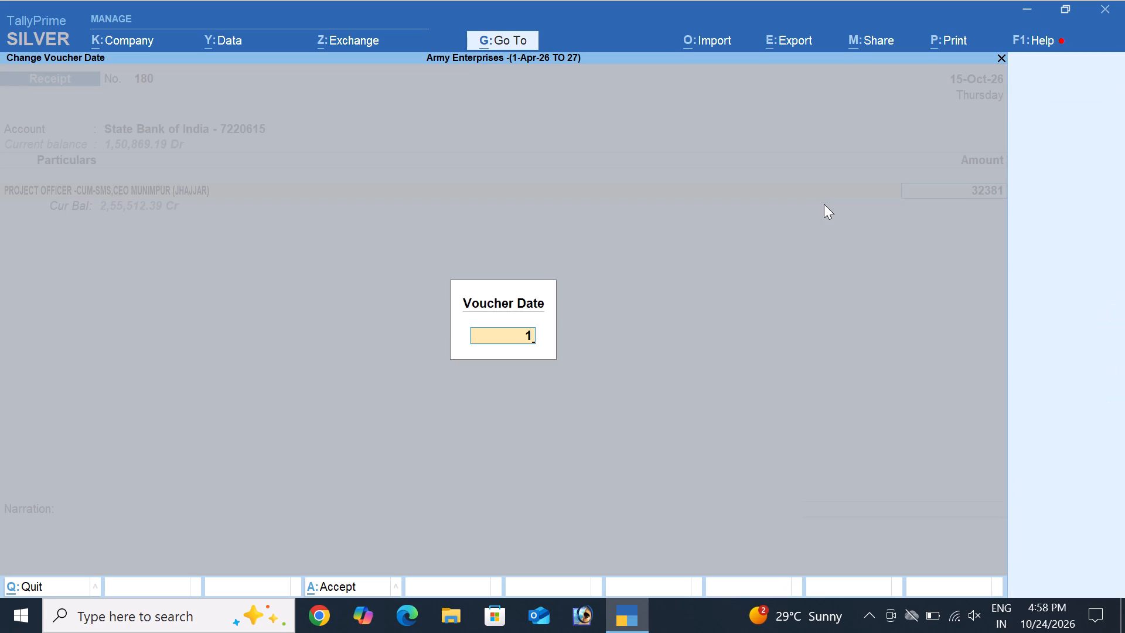
pyautogui.press('6')
pyautogui.press('Return')
# Allocate the full 32,381 from the Munimpur project officer against pending bill 00173.
pyautogui.press('Return')
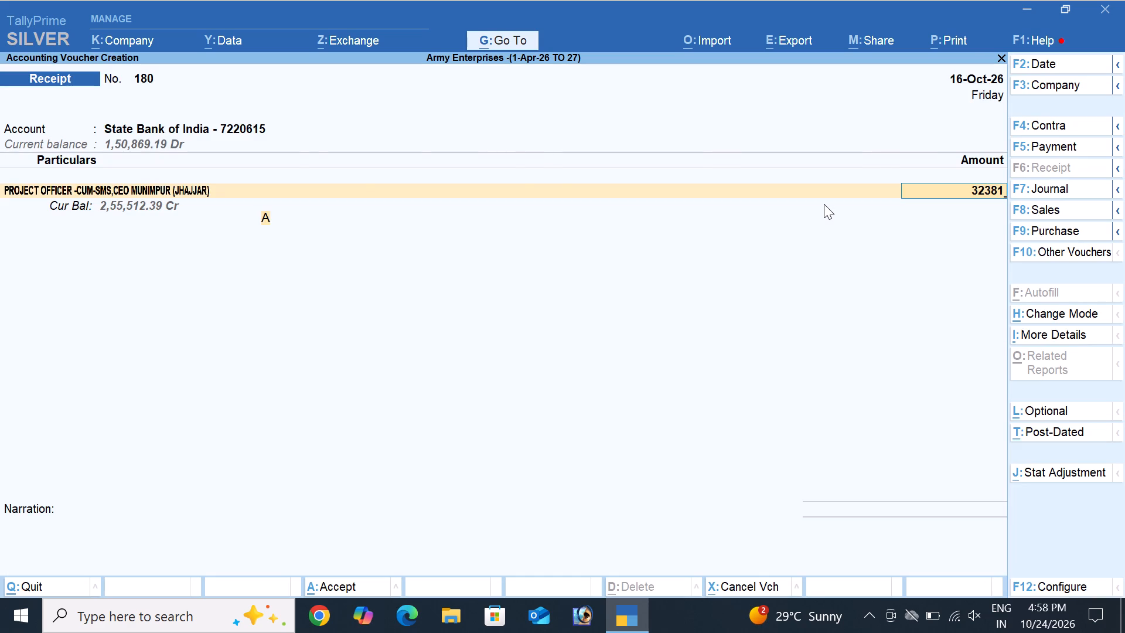
pyautogui.press('Return')
pyautogui.press('Return')
pyautogui.press('Return')
pyautogui.press('Return')
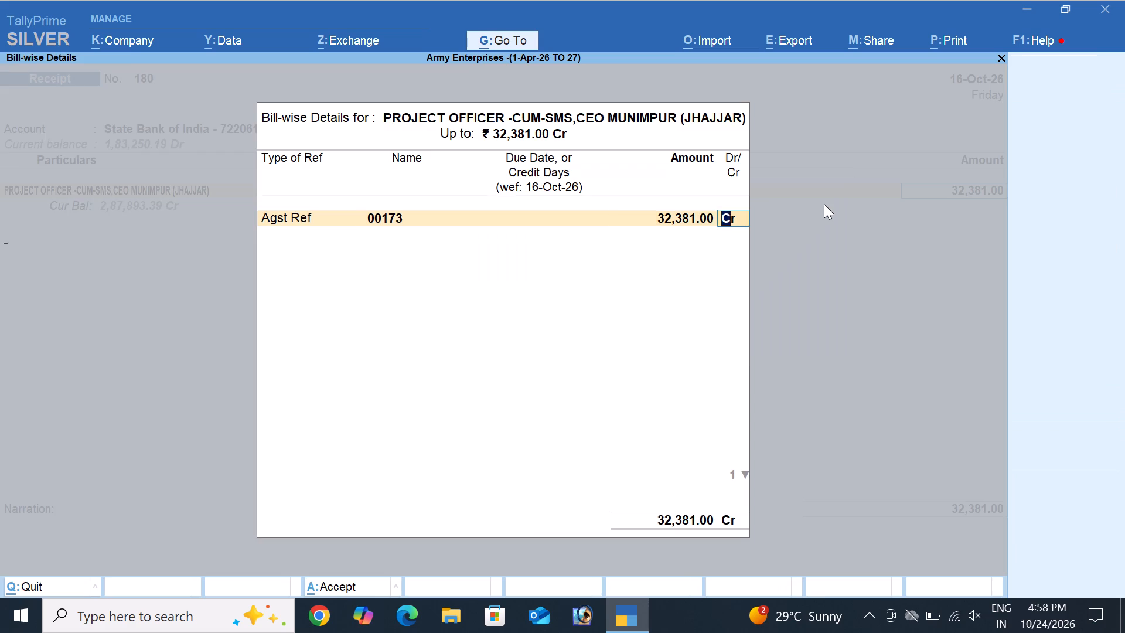
# Add a TDS 22-23 ledger line to the Munimpur receipt with a deduction of -548.
pyautogui.write('tds')
pyautogui.press('Down')
pyautogui.press('Down')
pyautogui.press('Return')
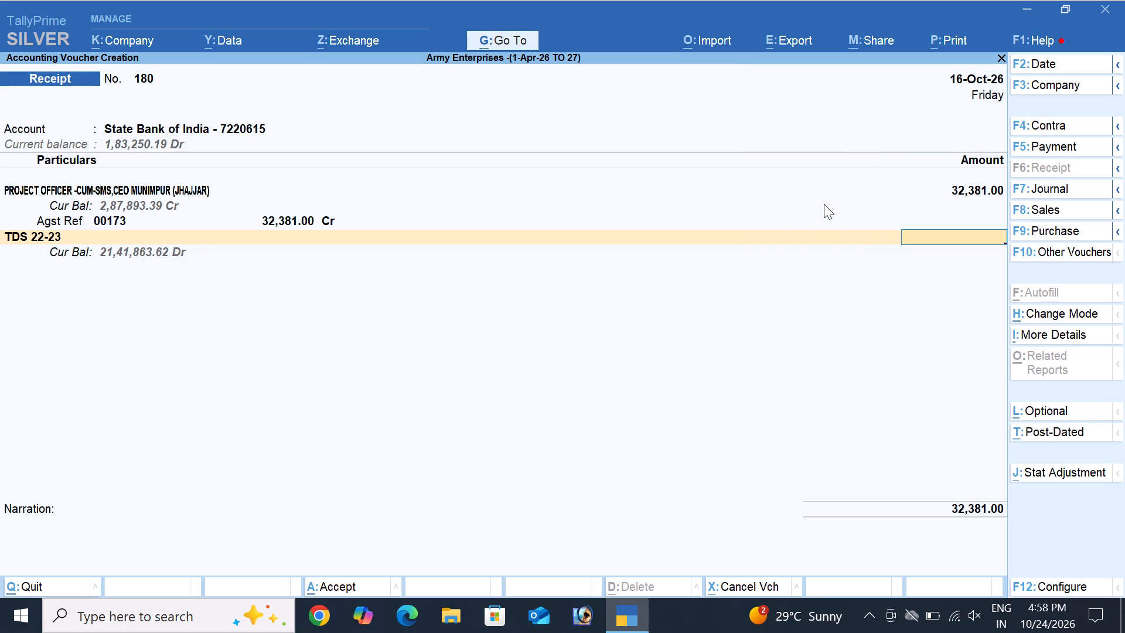
pyautogui.press('-')
pyautogui.press('5')
pyautogui.write('48')
pyautogui.press('Return')
# Add an Sgst@1% Tds ledger line to the Munimpur receipt with a deduction of -275.
pyautogui.write('sgst')
pyautogui.press('Down')
pyautogui.press('Down')
pyautogui.press('Return')
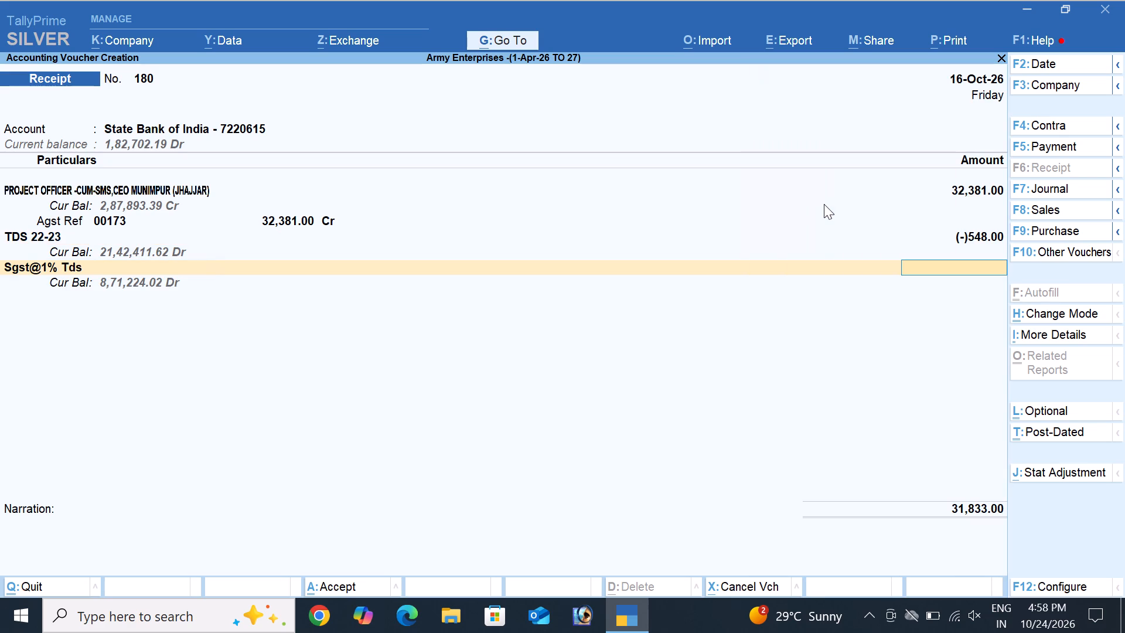
pyautogui.press('-')
pyautogui.write('275')
pyautogui.press('Return')
# Add a CGST@1% TDS ledger line to the Munimpur receipt with a deduction of -275.
pyautogui.write('cg')
pyautogui.write('st')
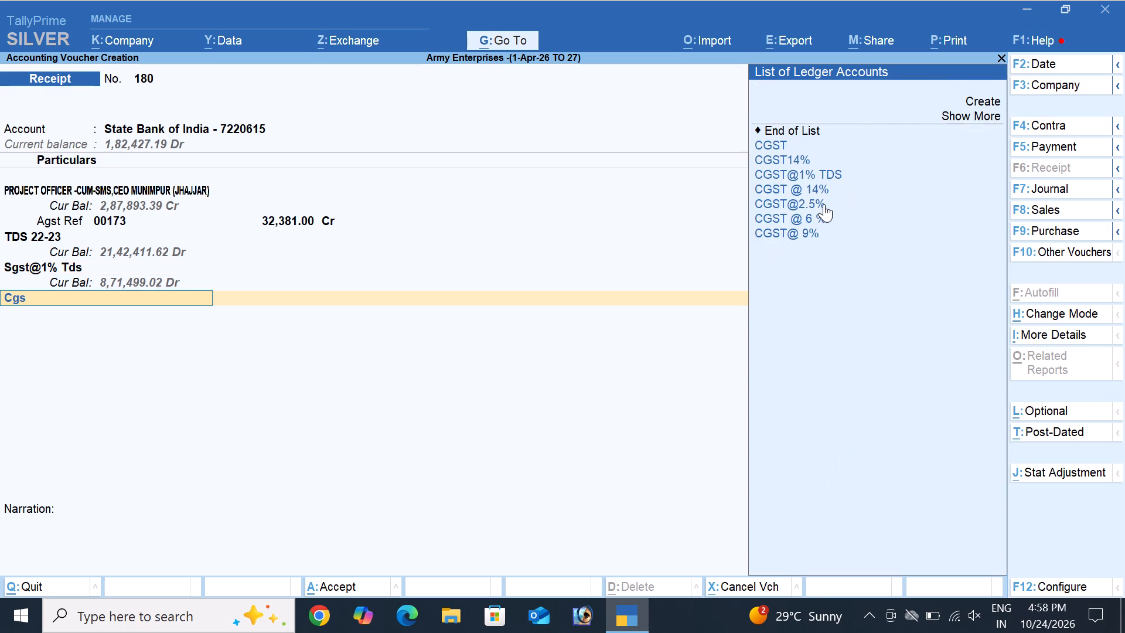
pyautogui.press('Return')
pyautogui.press('BackSpace')
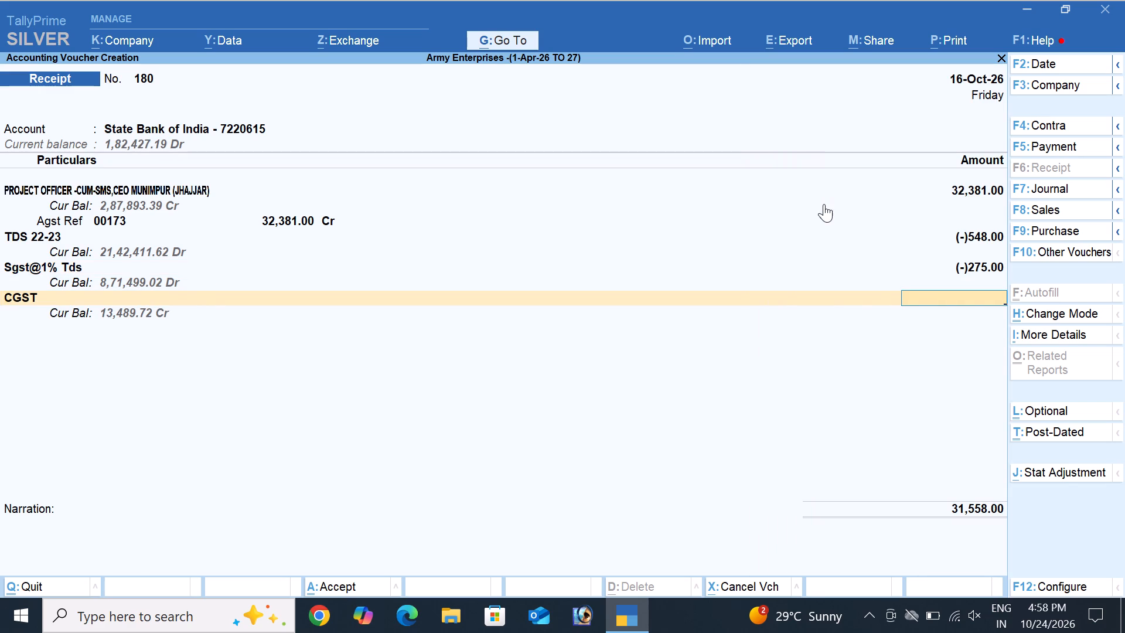
pyautogui.press('Down')
pyautogui.press('Down')
pyautogui.press('Down')
pyautogui.press('Down')
pyautogui.press('Down')
pyautogui.press('Down')
pyautogui.press('Down')
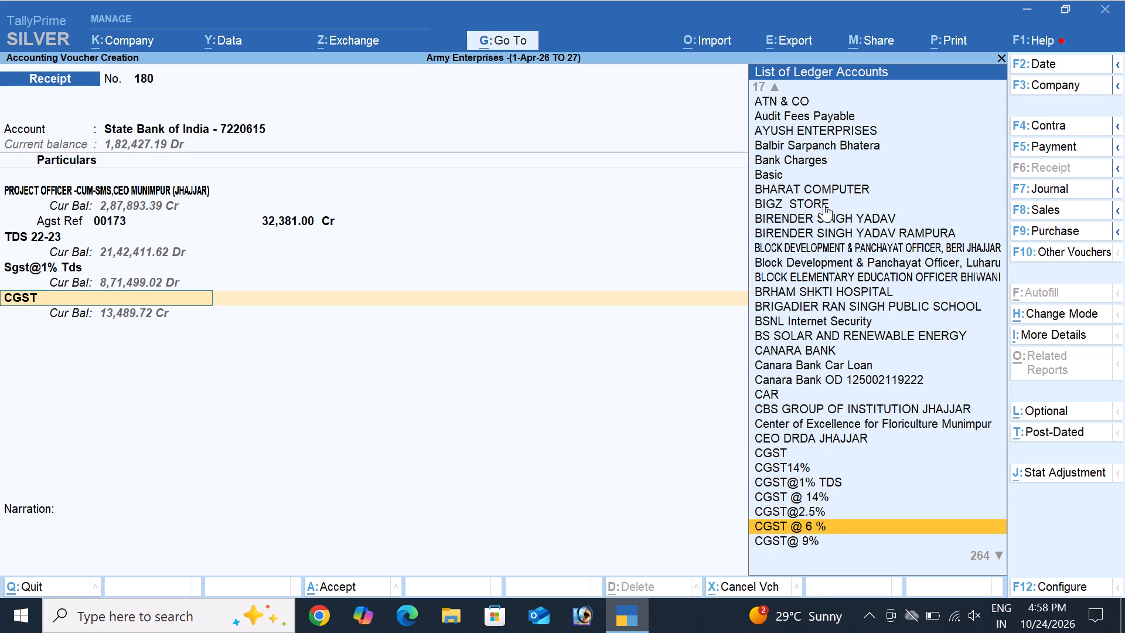
pyautogui.press('space')
pyautogui.press('Down')
pyautogui.press('Down')
pyautogui.press('Down')
pyautogui.press('Down')
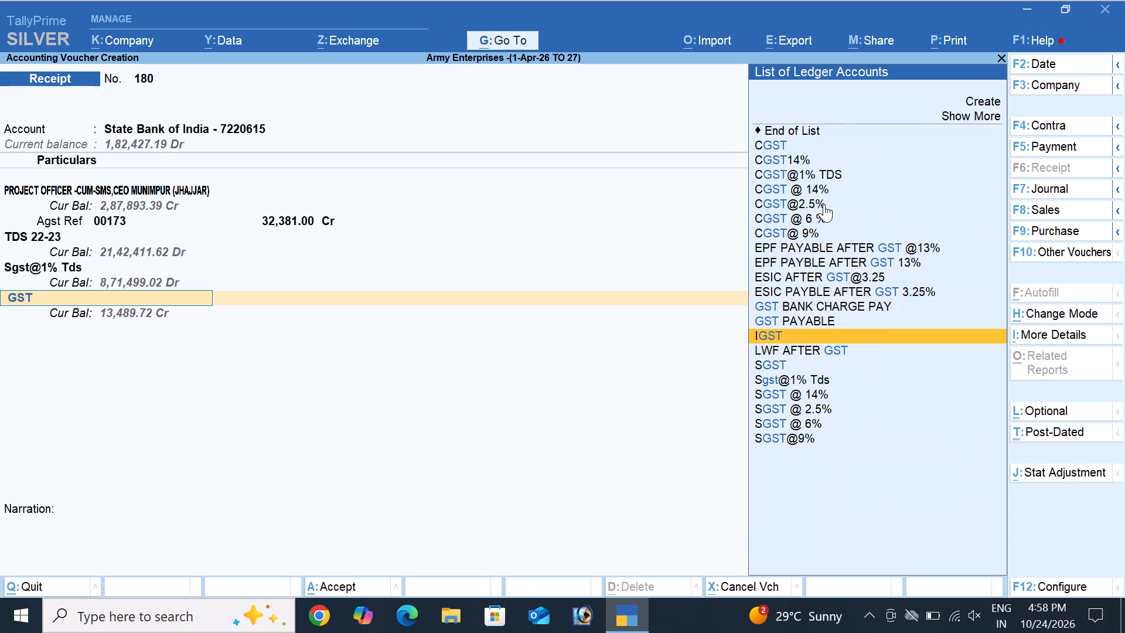
pyautogui.click(796, 175)
pyautogui.press('Return')
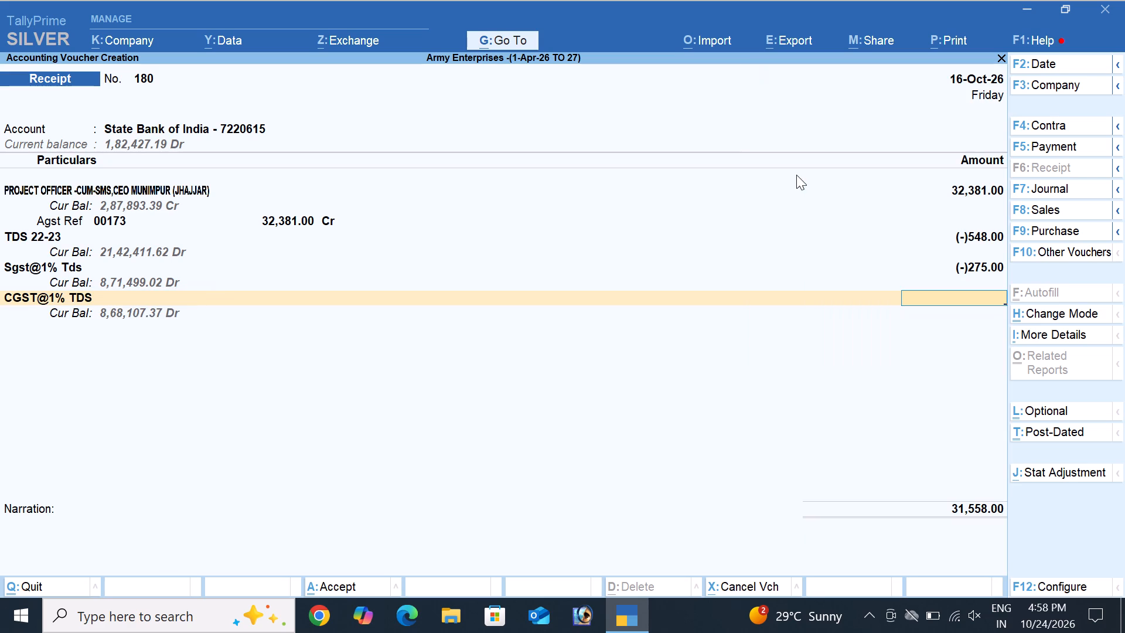
pyautogui.press('-')
pyautogui.write('275')
pyautogui.press('Return')
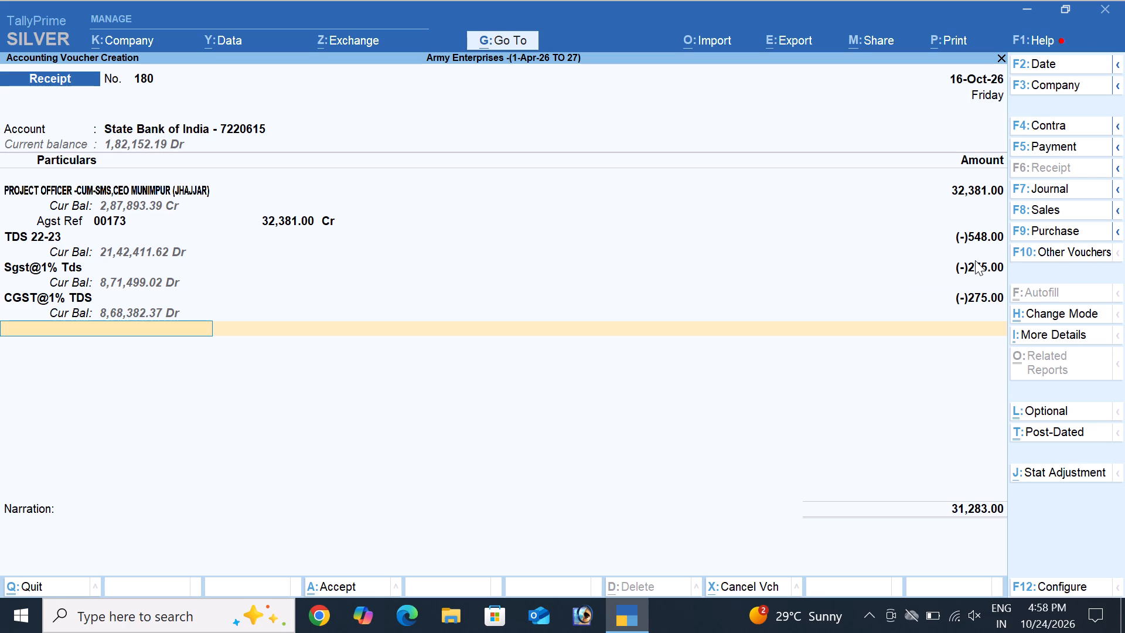
# Change the TDS 22-23 deduction on the Munimpur receipt to -550.
pyautogui.click(970, 239)
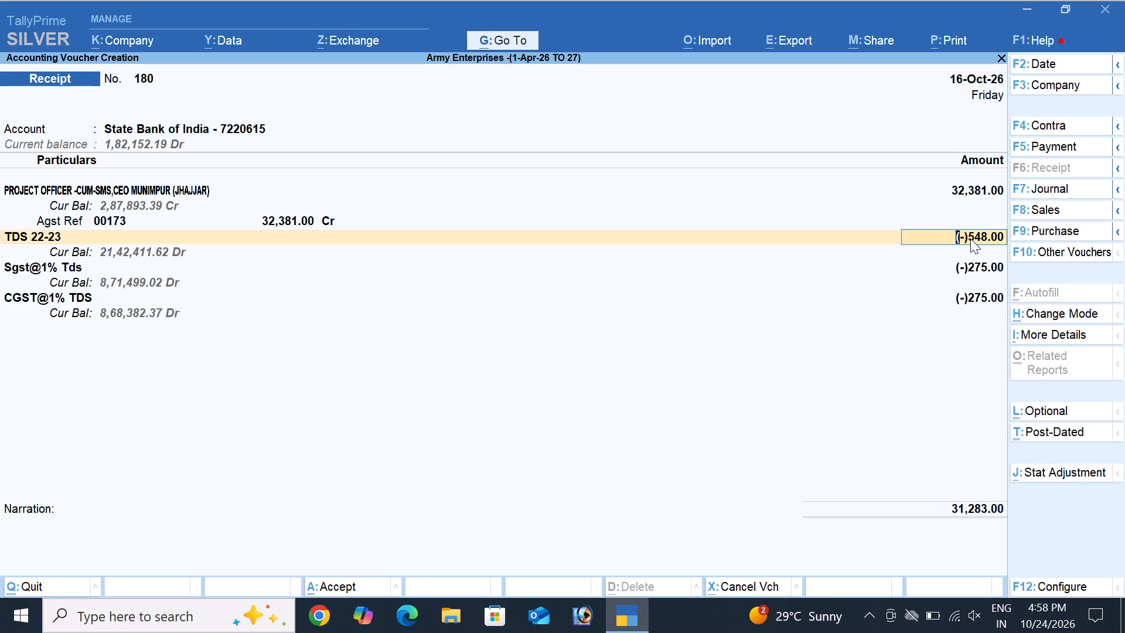
pyautogui.write('-550')
pyautogui.press('Return')
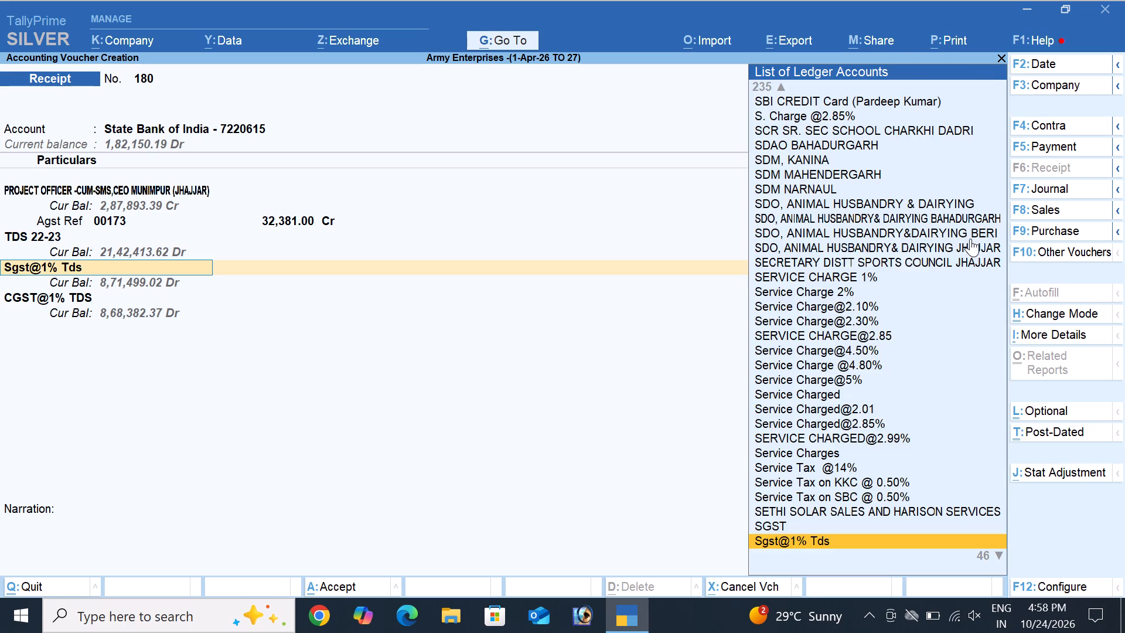
# Keep the remaining lines and the Cheque/DD bank allocation as they are, and save the Munimpur receipt.
pyautogui.press('Return')
pyautogui.press('Return')
pyautogui.press('Return')
pyautogui.press('Return')
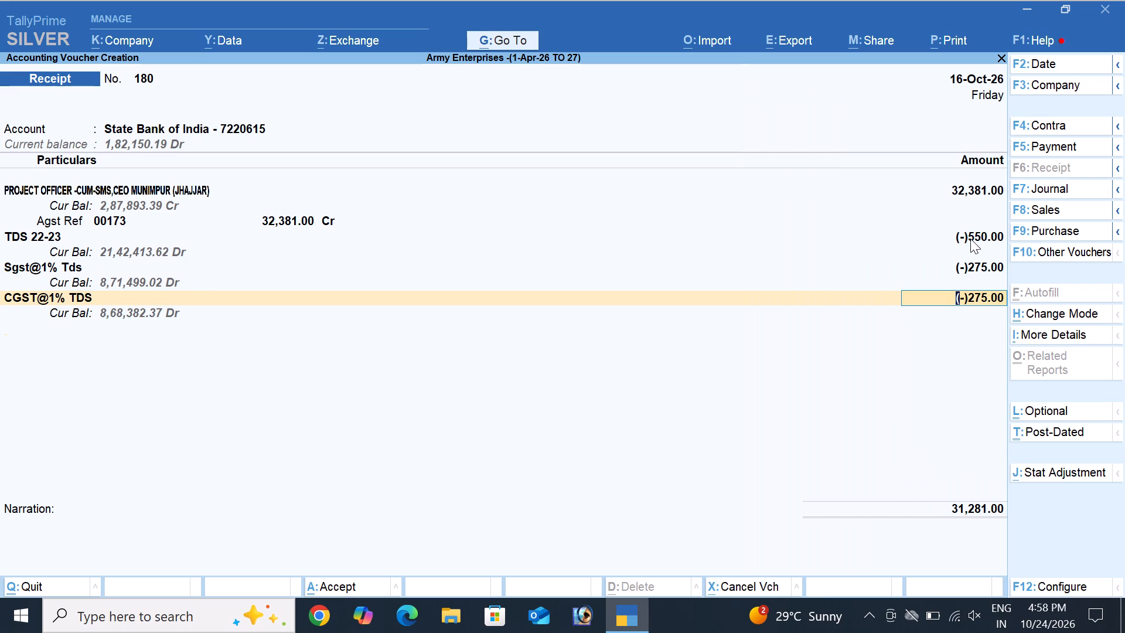
pyautogui.press('Return')
pyautogui.press('Return')
pyautogui.press('Return')
pyautogui.press('Return')
pyautogui.press('Return')
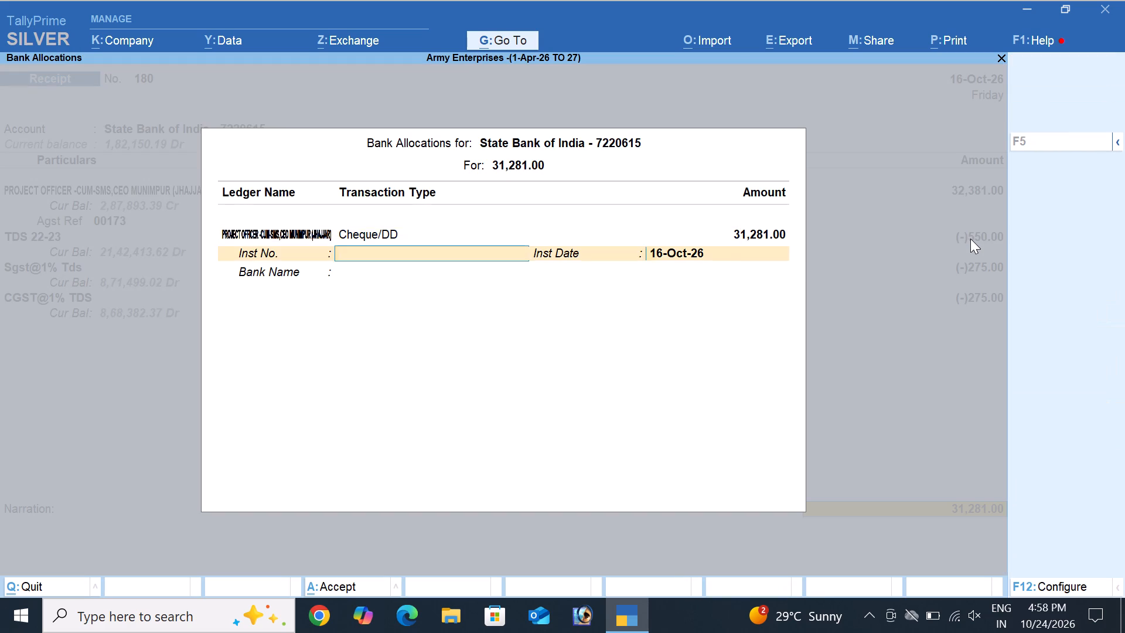
pyautogui.press('Return')
pyautogui.press('Return')
pyautogui.press('Return')
pyautogui.press('Return')
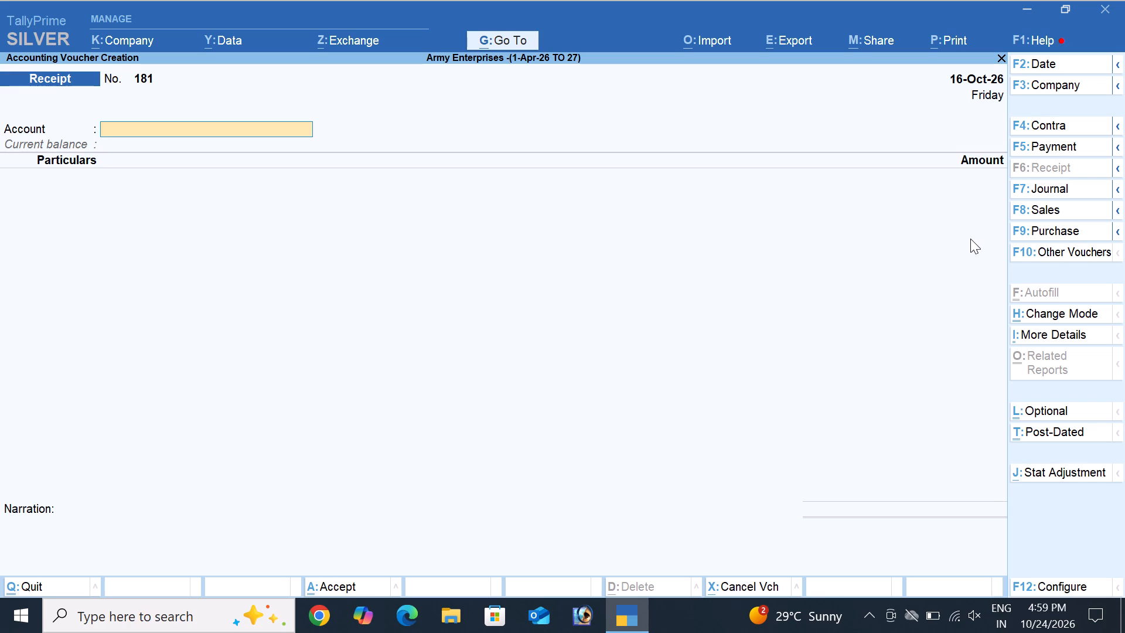
# Enter a contra voucher moving 1,80,000 from State Bank of India to the Bank of Maharashtra Od account.
pyautogui.press('F4')
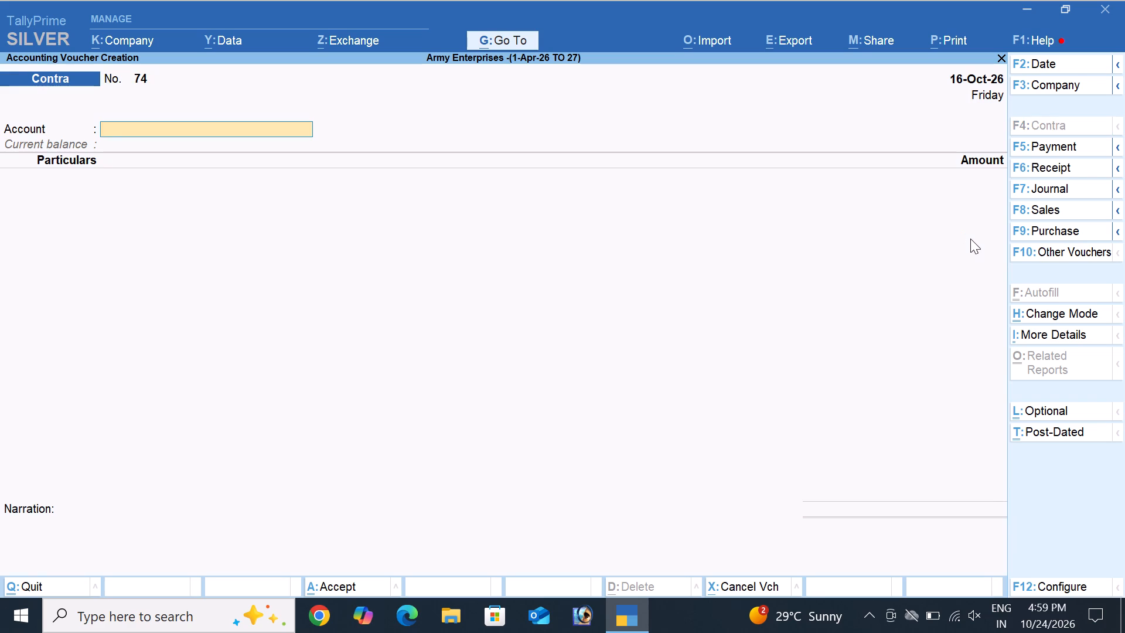
pyautogui.write('sta')
pyautogui.press('Return')
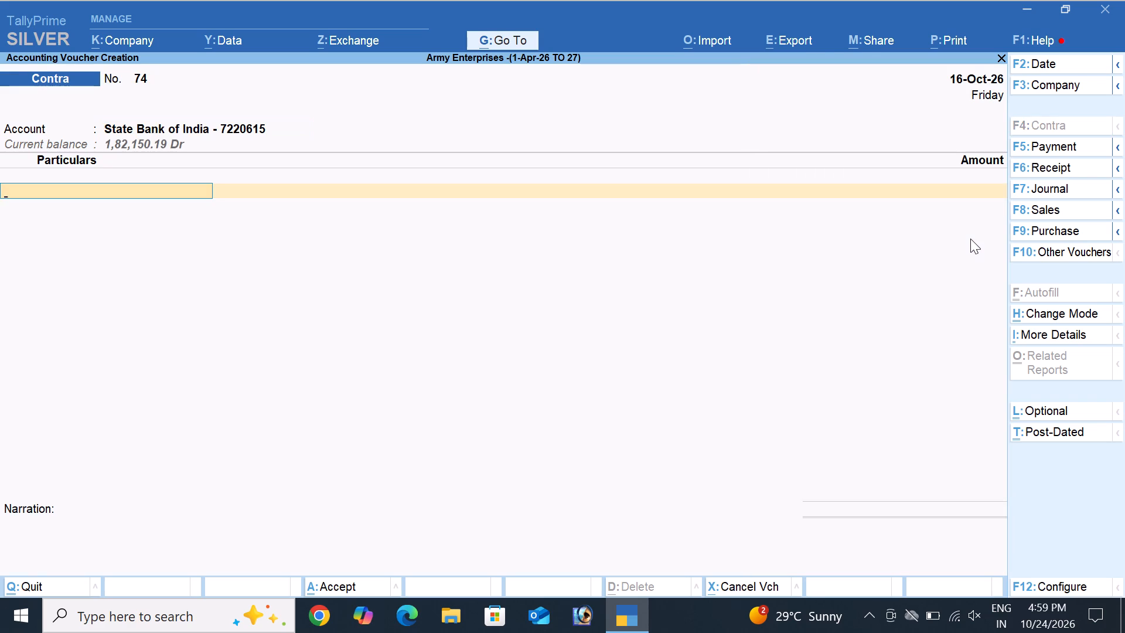
pyautogui.press('BackSpace')
pyautogui.press('b')
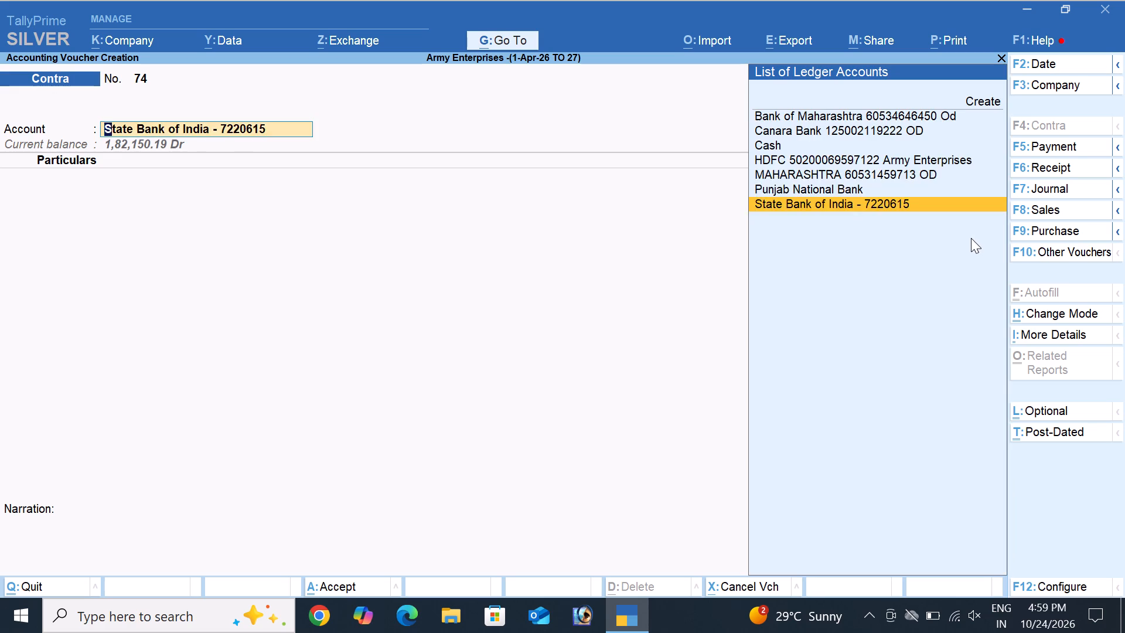
pyautogui.write('ank')
pyautogui.press('Return')
pyautogui.write('sta')
pyautogui.press('Return')
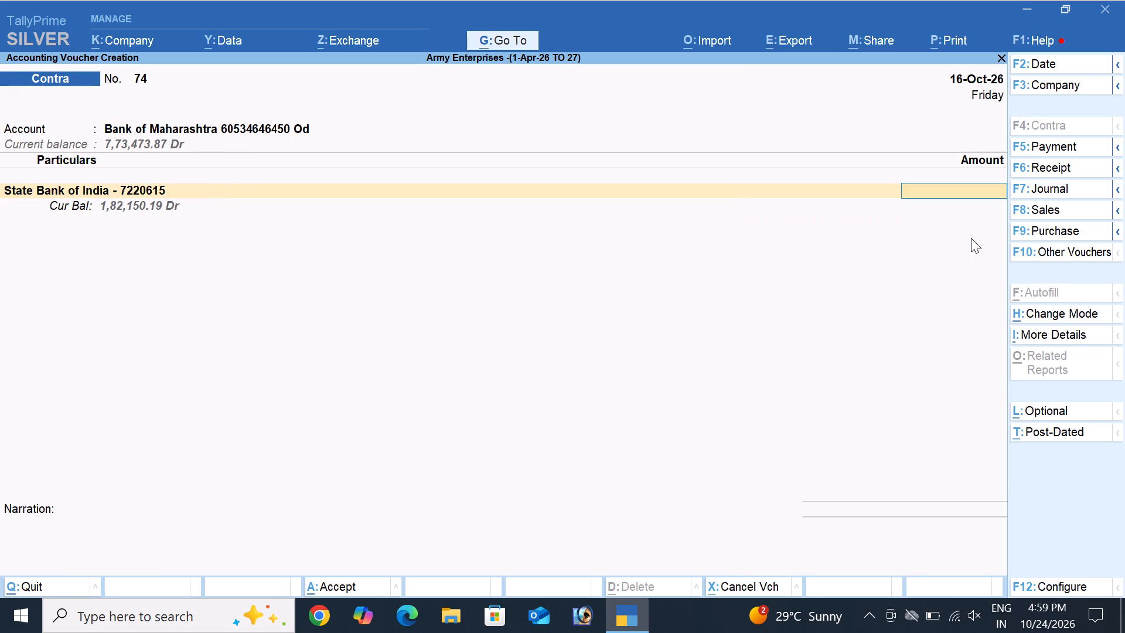
pyautogui.write('19')
pyautogui.press('BackSpace')
pyautogui.write('80000')
pyautogui.press('Return')
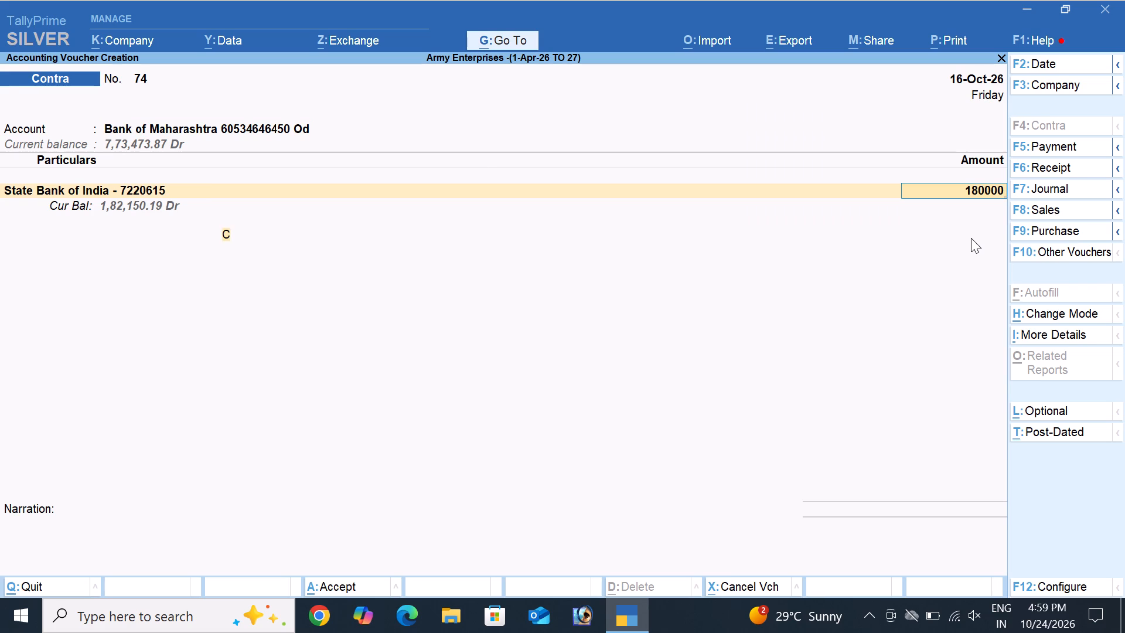
# Accept the default bank allocations for both banks and save the contra voucher.
pyautogui.press('Return')
pyautogui.press('Return')
pyautogui.press('Return')
pyautogui.press('Return')
pyautogui.press('Return')
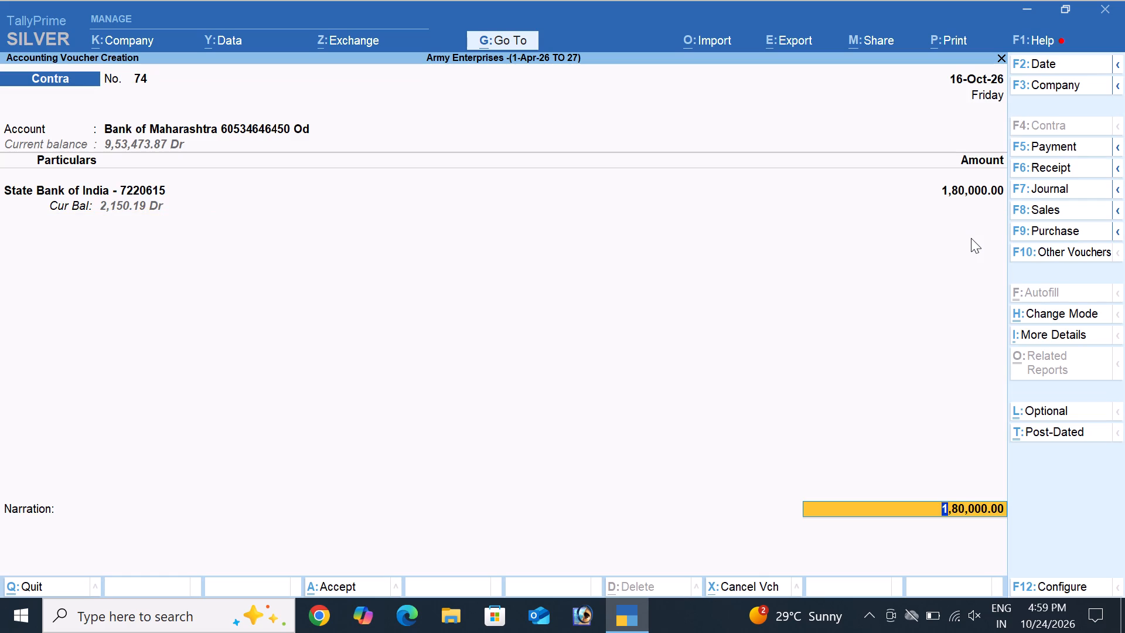
pyautogui.press('Return')
pyautogui.press('Return')
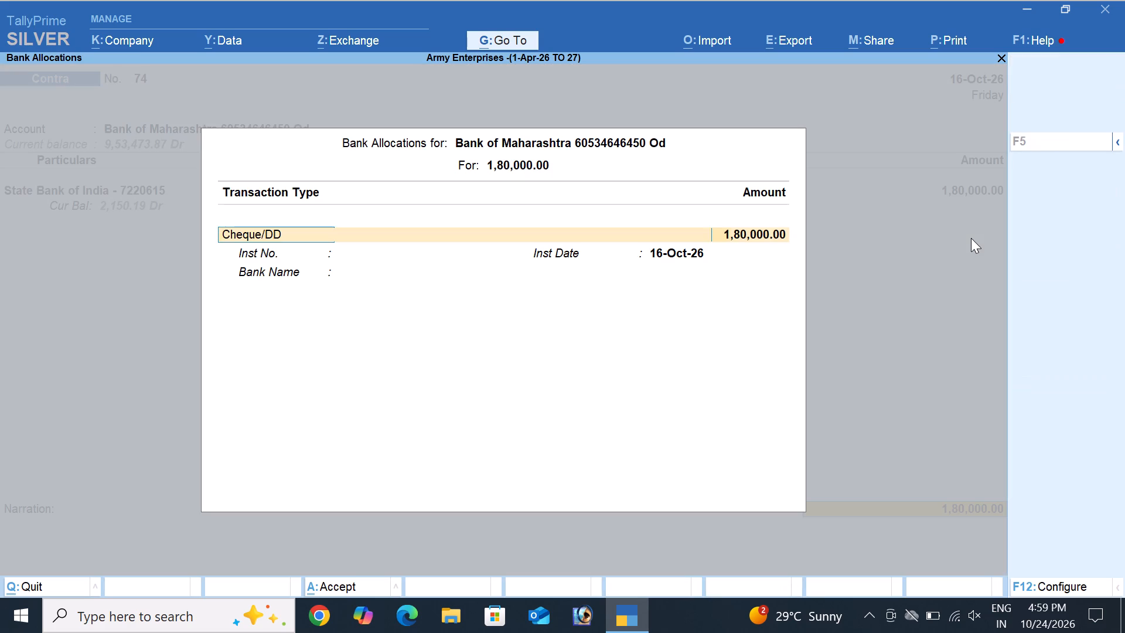
pyautogui.press('Return')
pyautogui.press('Return')
pyautogui.press('Return')
pyautogui.press('Return')
pyautogui.press('Return')
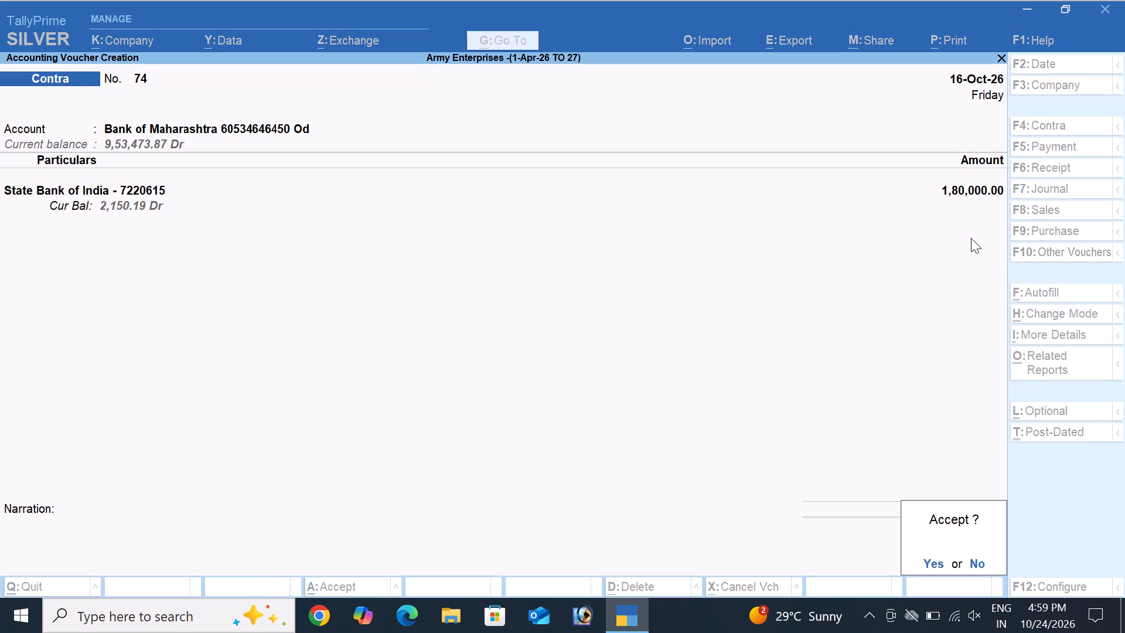
pyautogui.press('Return')
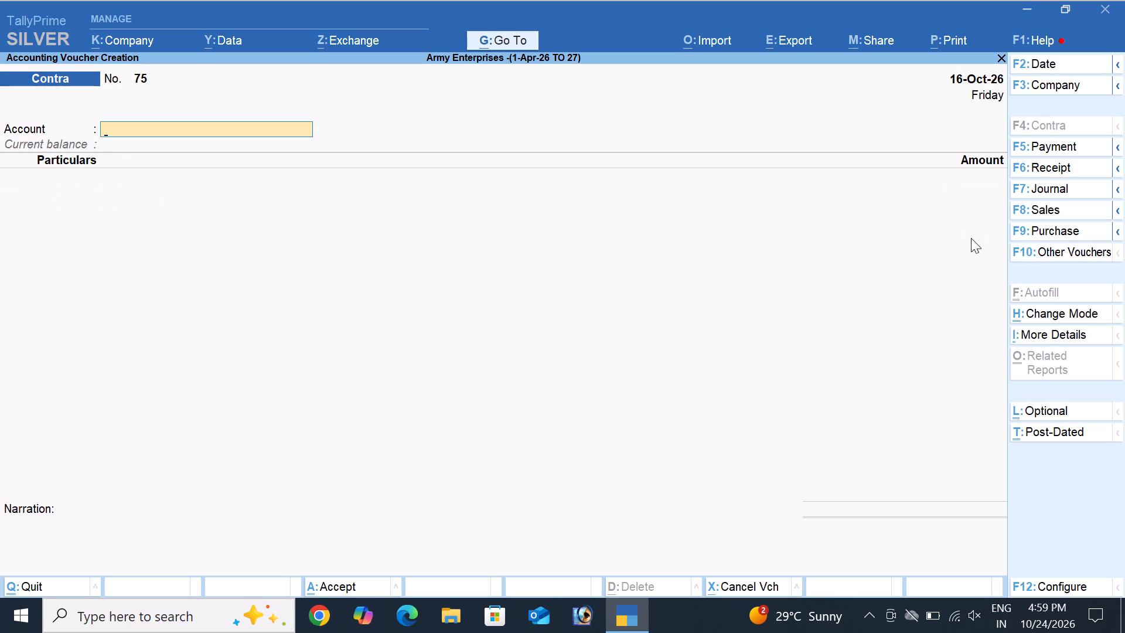
# Start a receipt voucher into State Bank of India with Assistant Dir. Akashvani Rohtak as the paying party.
pyautogui.press('F6')
pyautogui.write('sta')
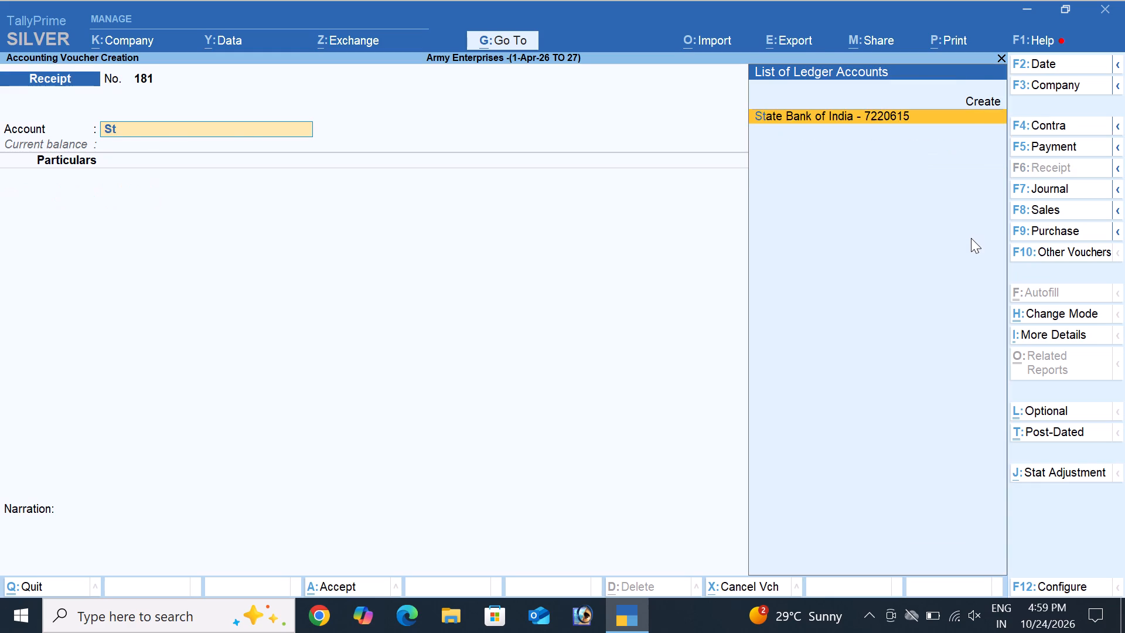
pyautogui.press('Return')
pyautogui.write('aka')
pyautogui.press('Down')
pyautogui.press('Return')
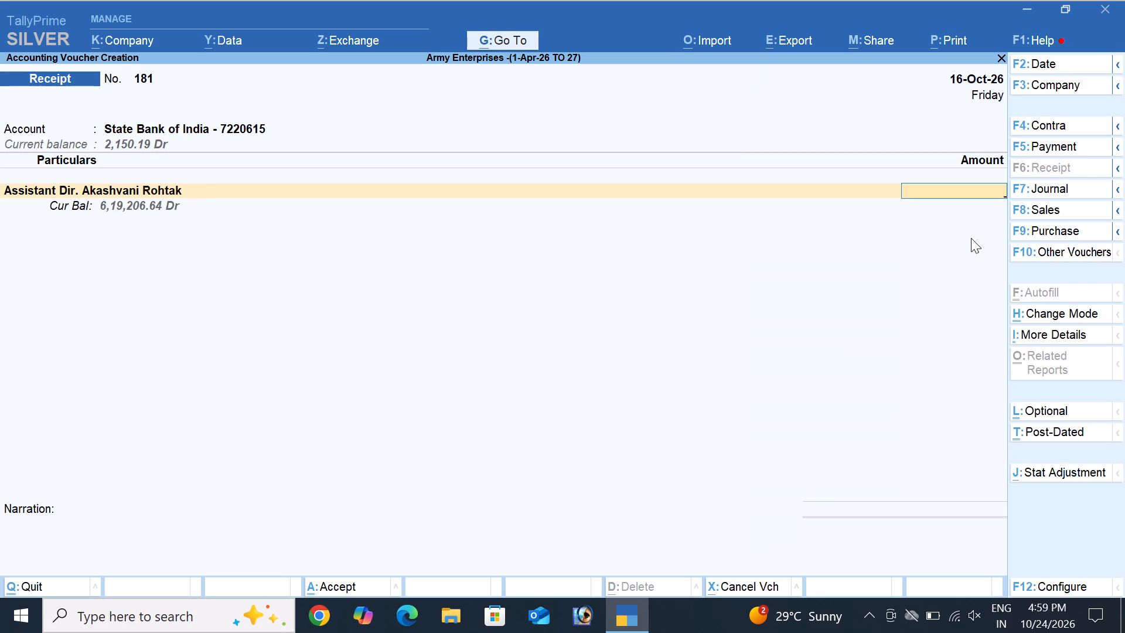
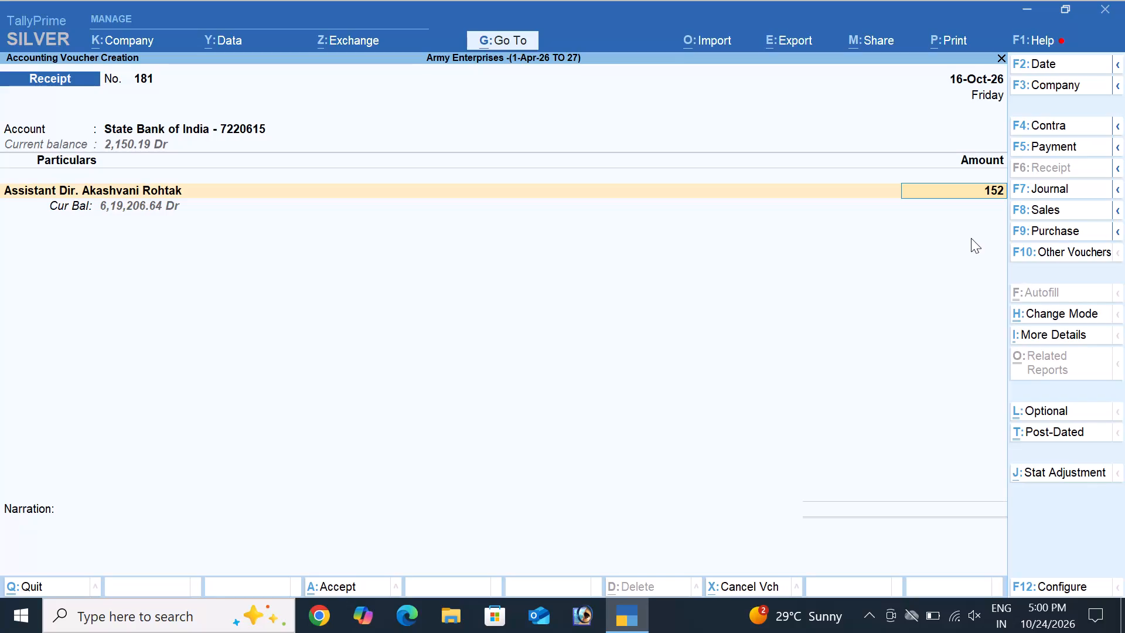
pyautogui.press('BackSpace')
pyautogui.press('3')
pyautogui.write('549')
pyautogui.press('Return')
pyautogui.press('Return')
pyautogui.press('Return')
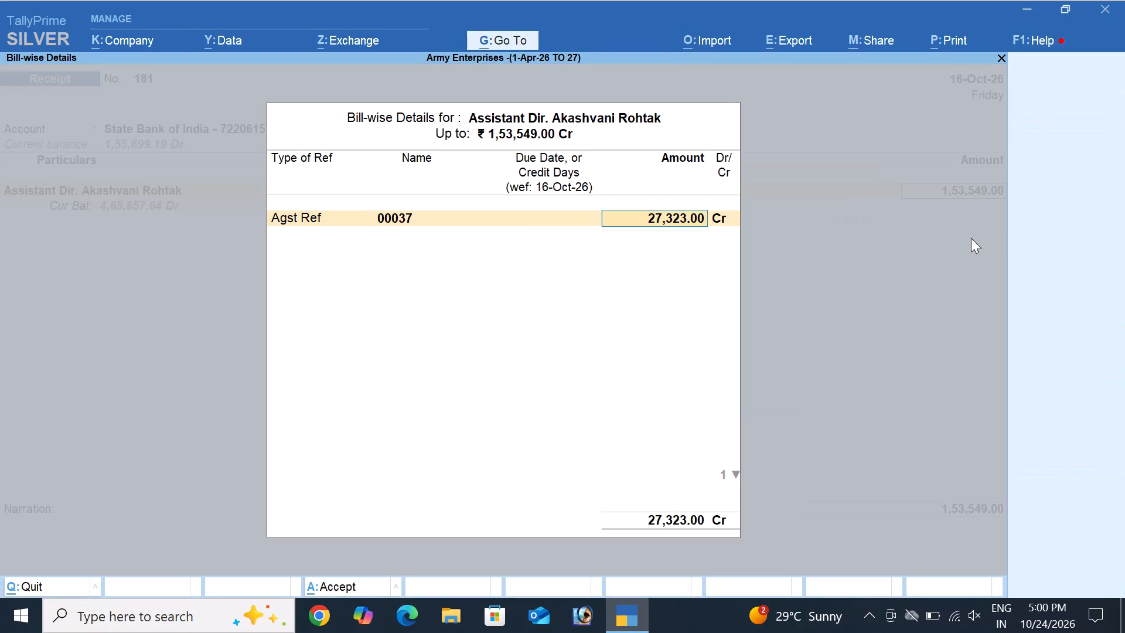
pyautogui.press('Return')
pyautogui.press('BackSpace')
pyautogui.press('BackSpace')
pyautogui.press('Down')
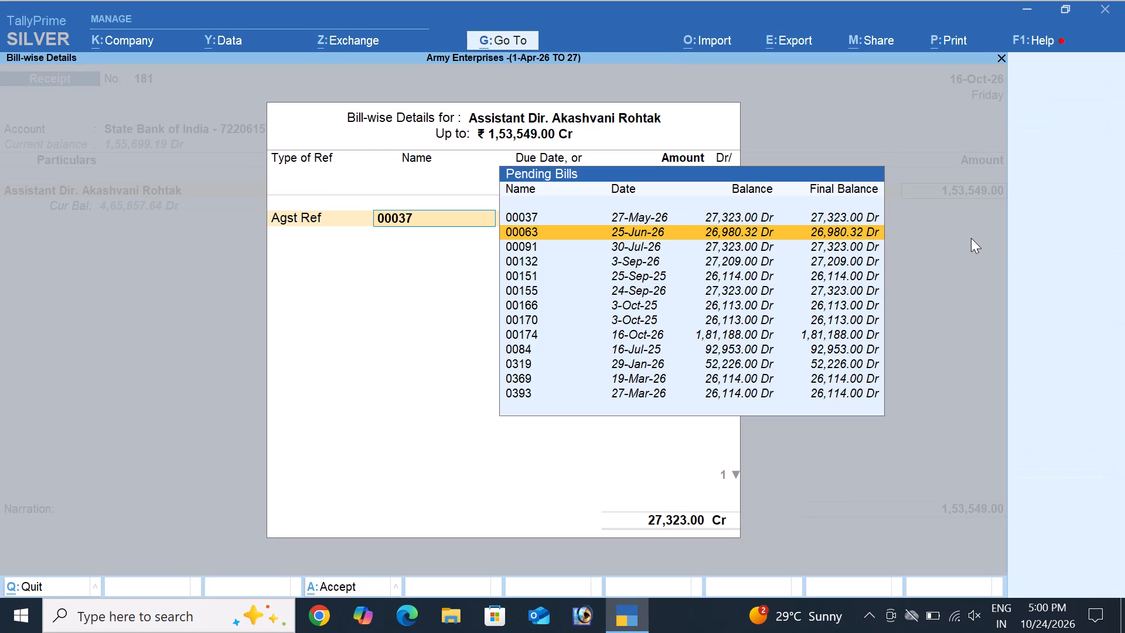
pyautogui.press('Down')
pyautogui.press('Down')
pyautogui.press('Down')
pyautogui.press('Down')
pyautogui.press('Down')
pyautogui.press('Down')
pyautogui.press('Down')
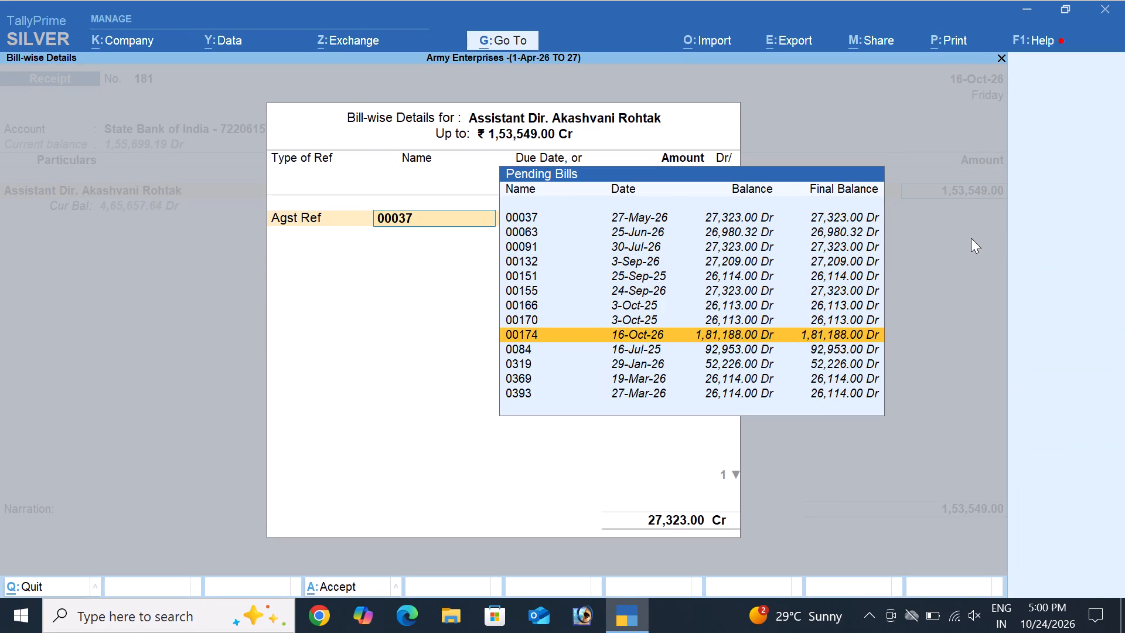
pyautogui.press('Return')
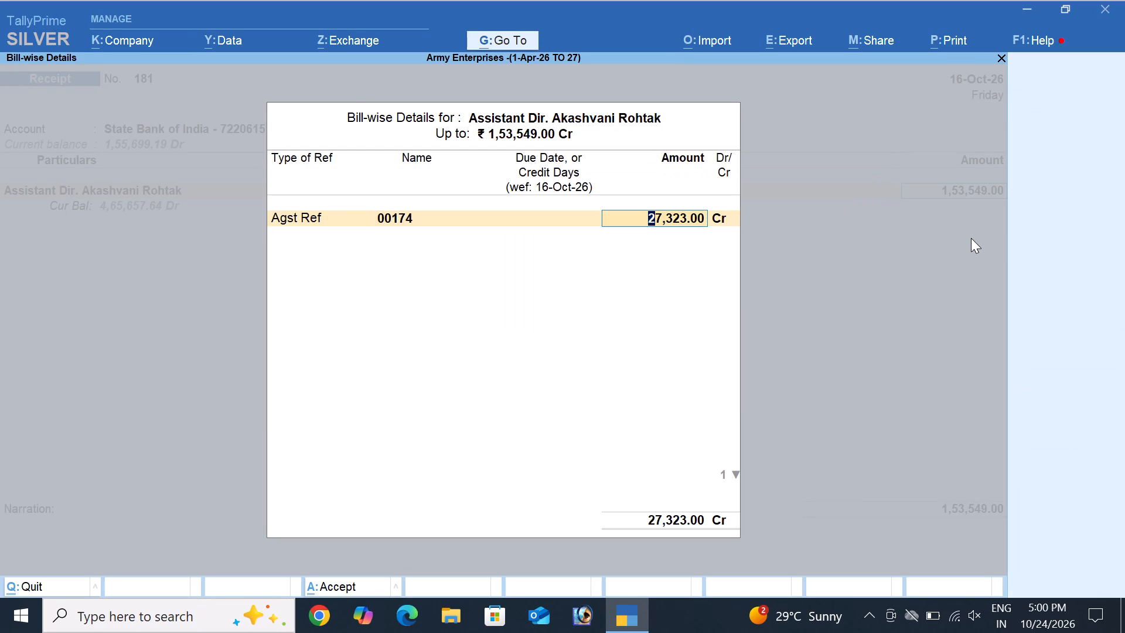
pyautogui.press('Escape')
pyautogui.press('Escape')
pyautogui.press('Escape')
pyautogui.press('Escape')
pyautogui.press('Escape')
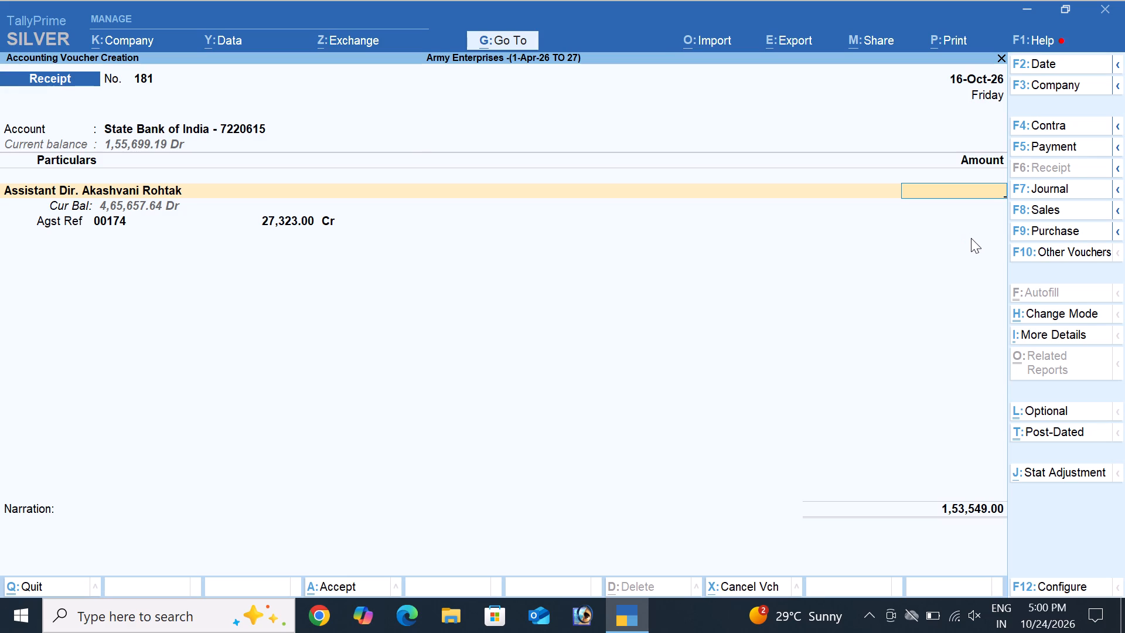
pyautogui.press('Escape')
# Start a fresh receipt voucher into State Bank of India from Assistant Dir. Akashvani Rohtak for 1,53,549.
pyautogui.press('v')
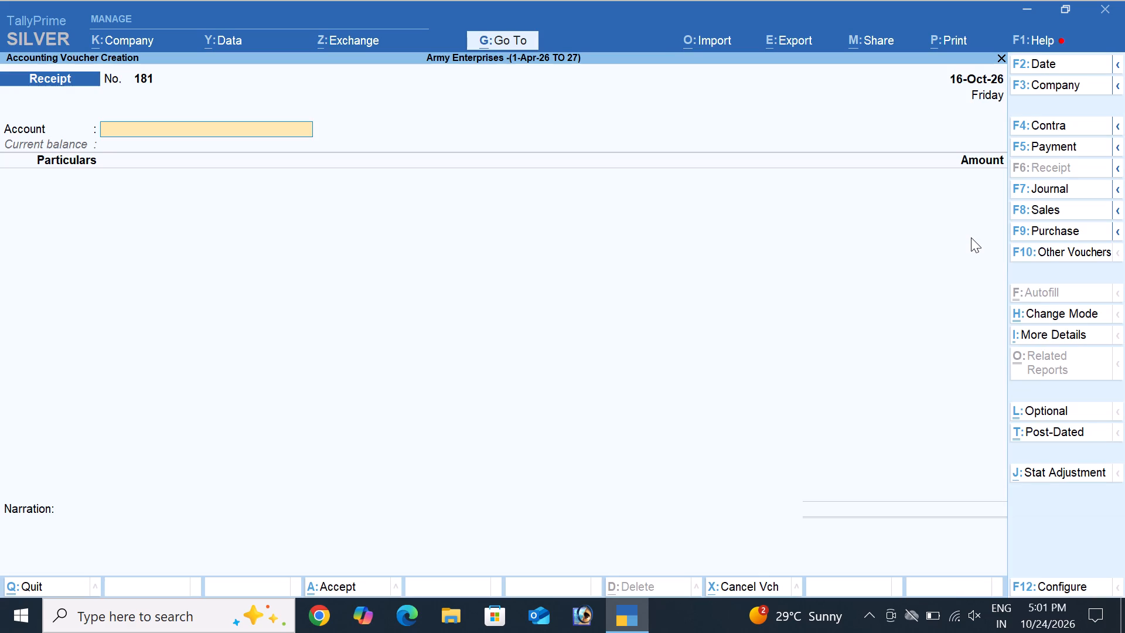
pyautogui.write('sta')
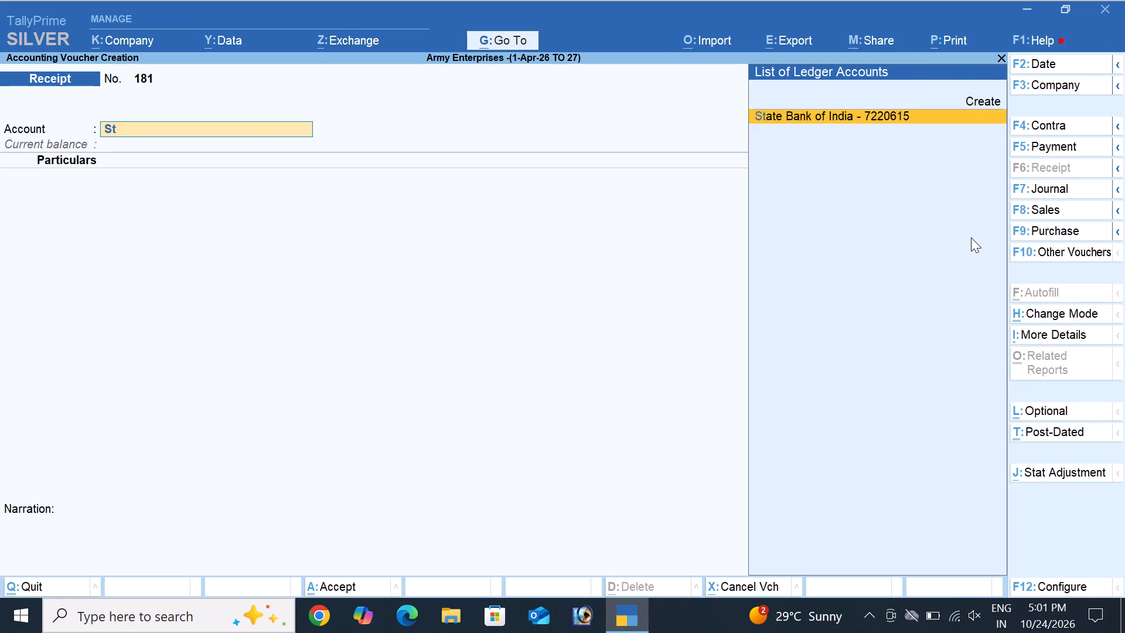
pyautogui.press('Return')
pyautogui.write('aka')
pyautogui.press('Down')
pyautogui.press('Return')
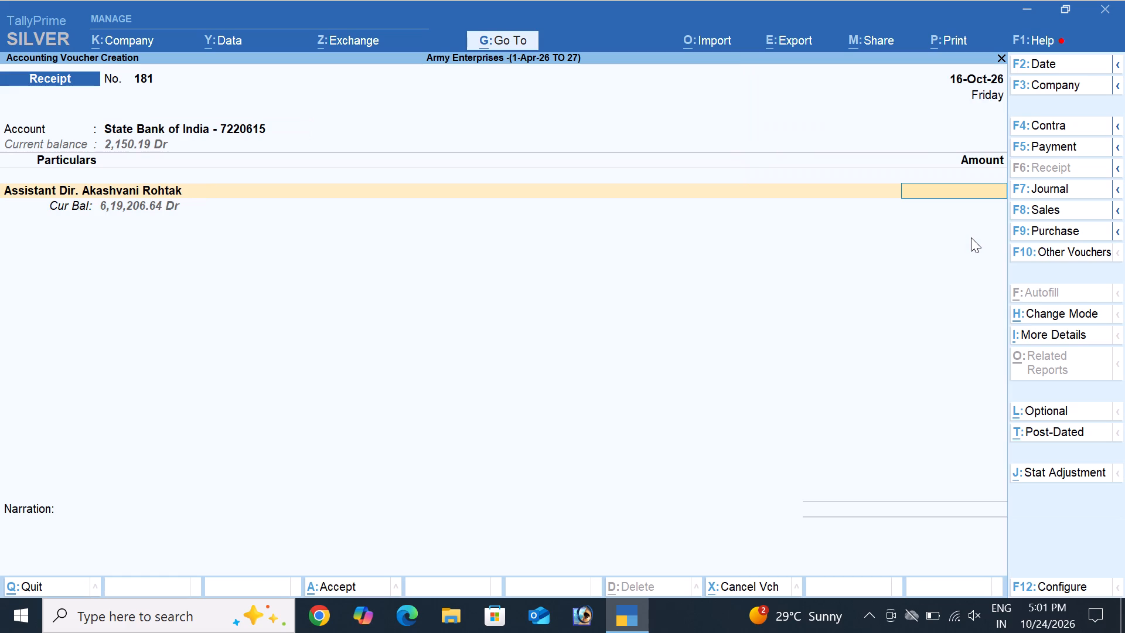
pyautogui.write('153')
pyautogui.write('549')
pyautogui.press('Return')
# Allocate the full 1,53,549 from Akashvani Rohtak against pending bill 00174.
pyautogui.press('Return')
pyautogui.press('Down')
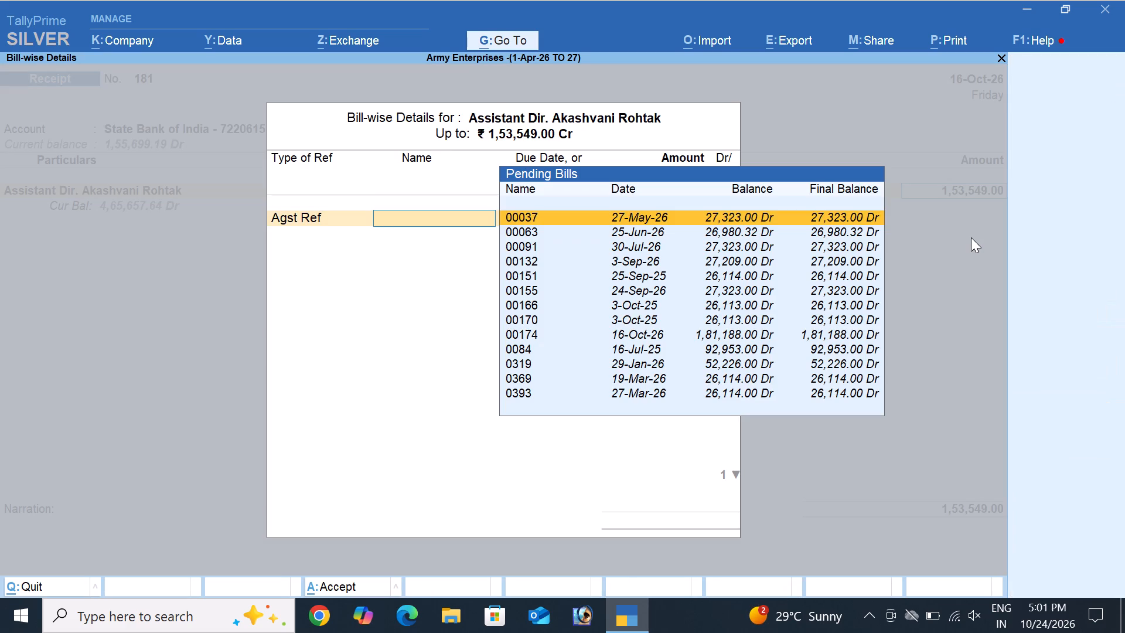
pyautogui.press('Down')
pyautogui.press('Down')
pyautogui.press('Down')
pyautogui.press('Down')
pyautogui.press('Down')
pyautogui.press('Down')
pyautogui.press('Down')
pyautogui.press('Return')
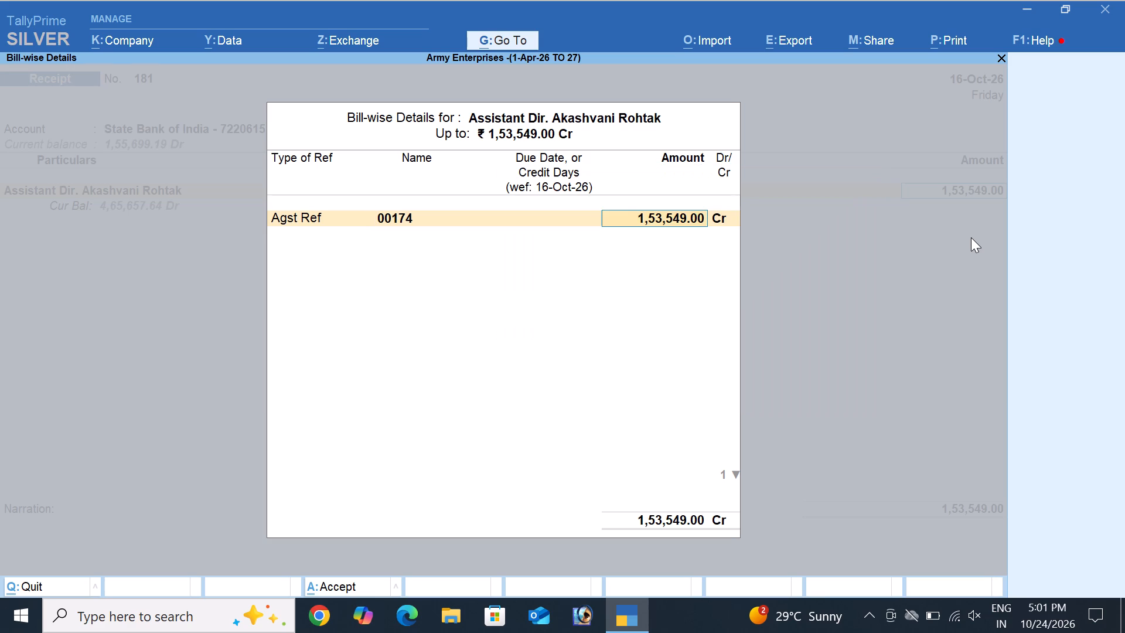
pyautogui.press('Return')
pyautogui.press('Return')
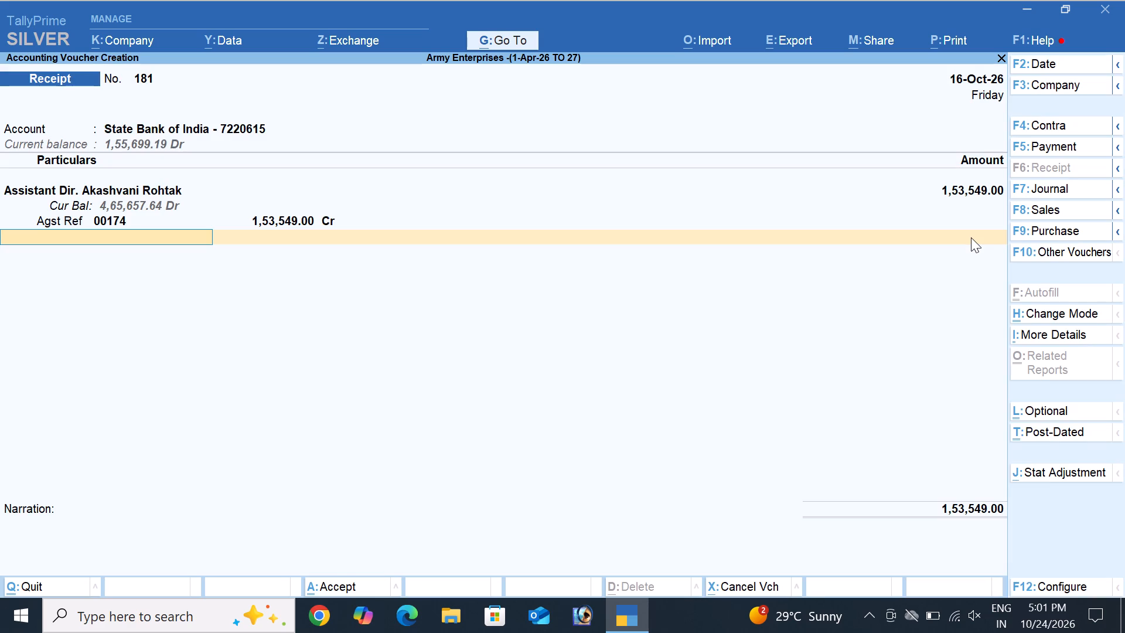
# Add a TDS 22-23 deduction line of minus 3,071 to the Akashvani Rohtak receipt.
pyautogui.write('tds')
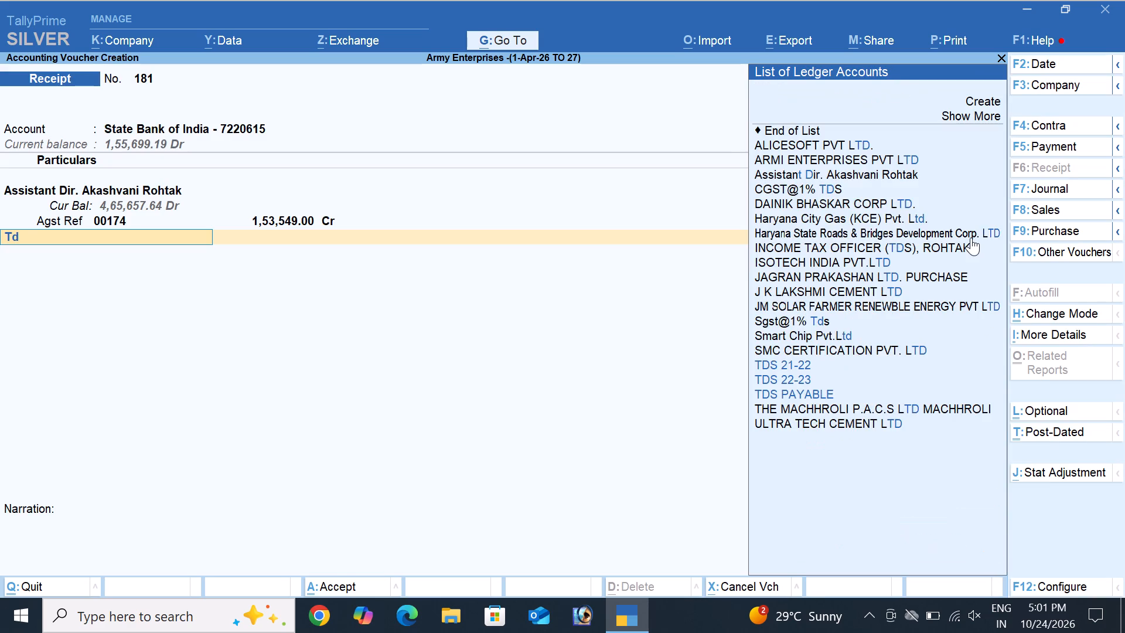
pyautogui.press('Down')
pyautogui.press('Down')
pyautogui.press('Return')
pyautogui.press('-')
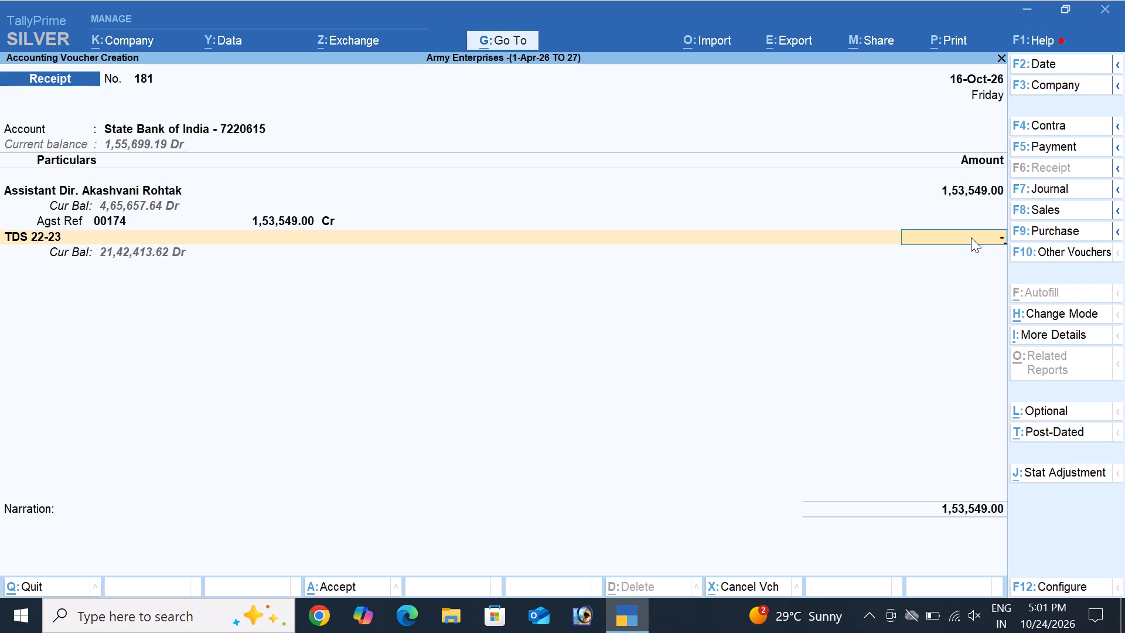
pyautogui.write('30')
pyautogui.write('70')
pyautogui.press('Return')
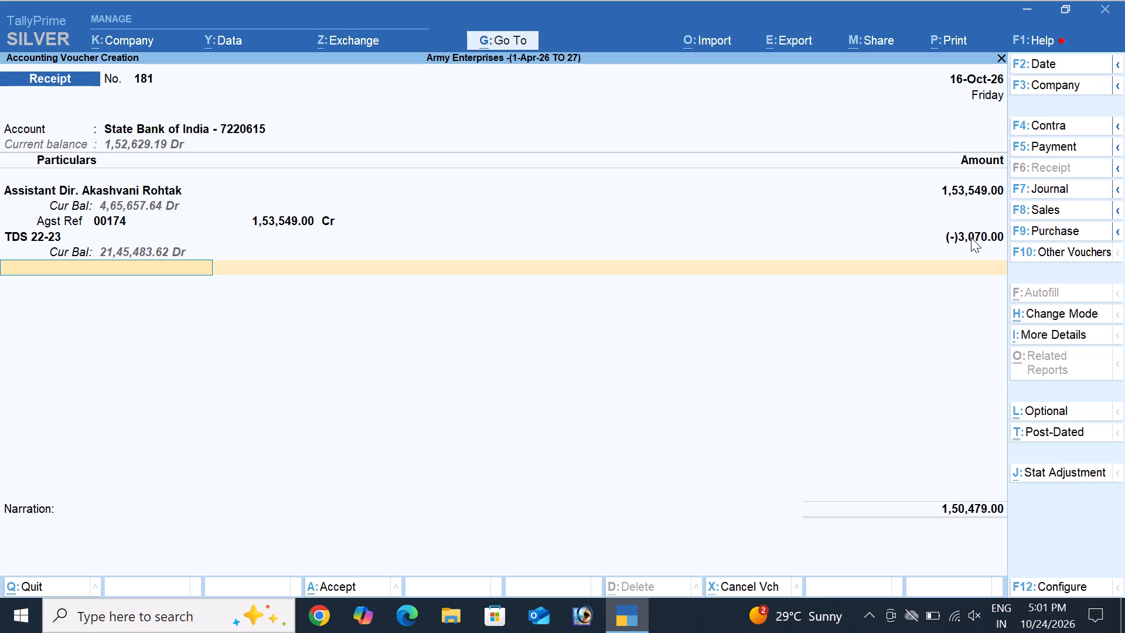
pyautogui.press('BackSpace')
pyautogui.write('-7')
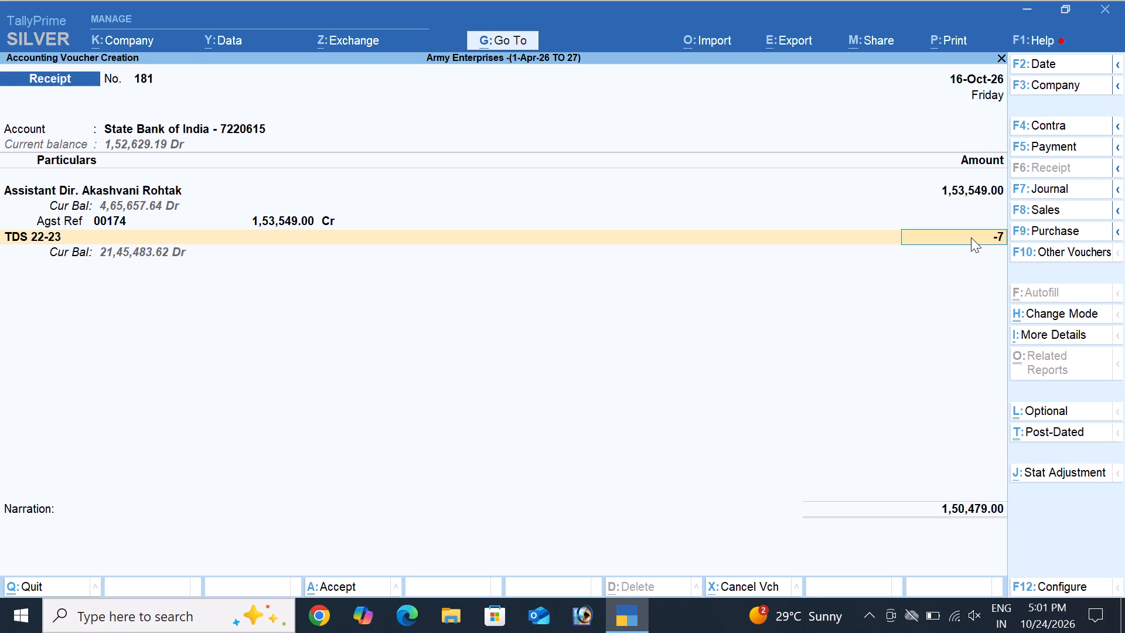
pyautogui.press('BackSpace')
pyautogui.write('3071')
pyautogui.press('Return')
# Finish the receipt lines, keep the default Cheque/DD bank allocation, and save the Akashvani Rohtak receipt.
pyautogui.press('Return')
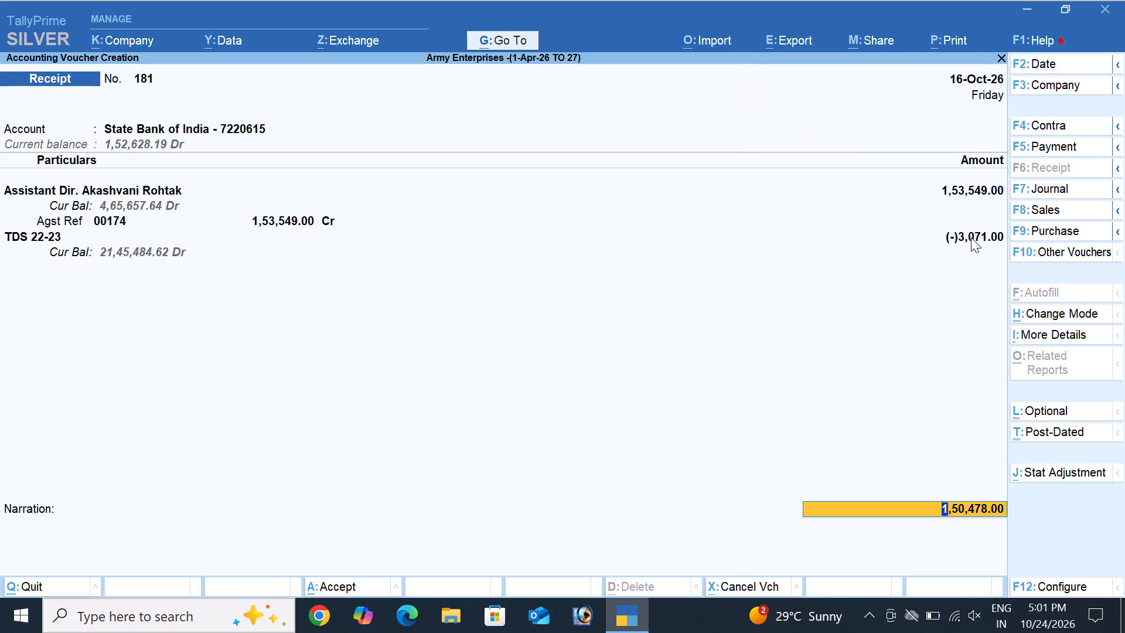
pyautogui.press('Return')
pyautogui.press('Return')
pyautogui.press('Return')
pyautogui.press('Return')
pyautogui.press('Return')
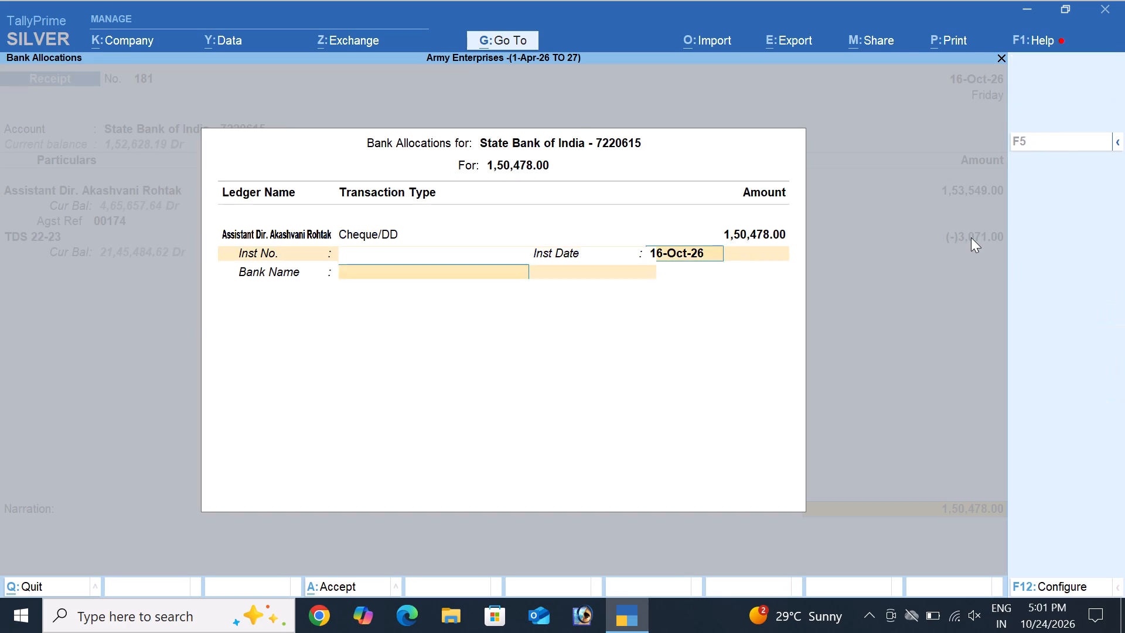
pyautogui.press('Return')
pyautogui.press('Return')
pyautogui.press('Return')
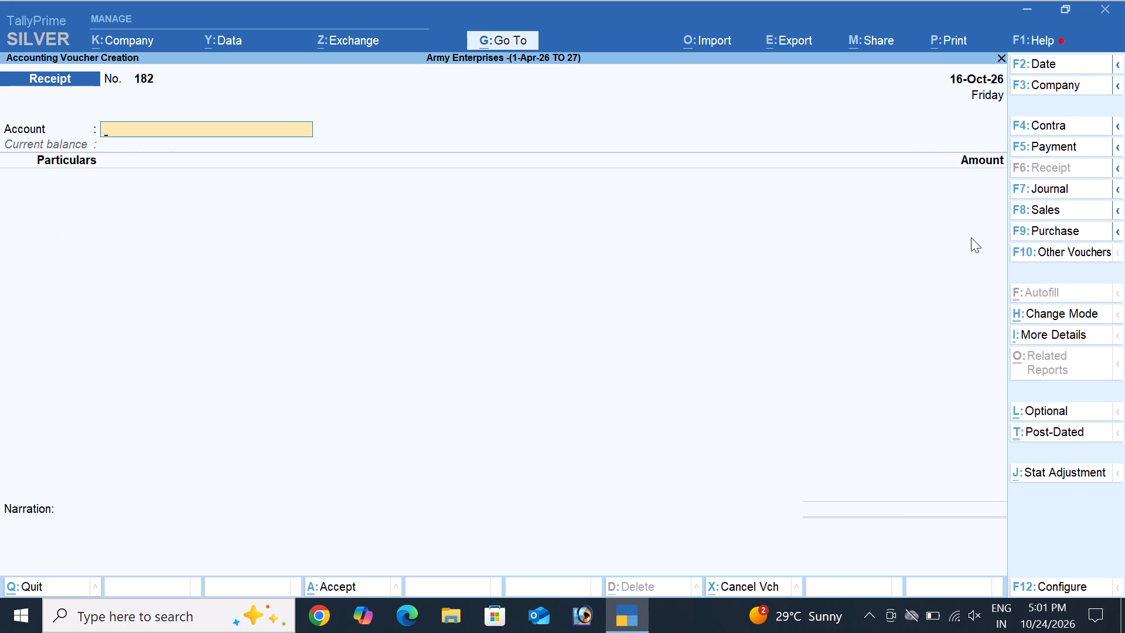
# Enter a contra voucher moving 1,50,000 from State Bank of India to the Bank of Maharashtra Od account.
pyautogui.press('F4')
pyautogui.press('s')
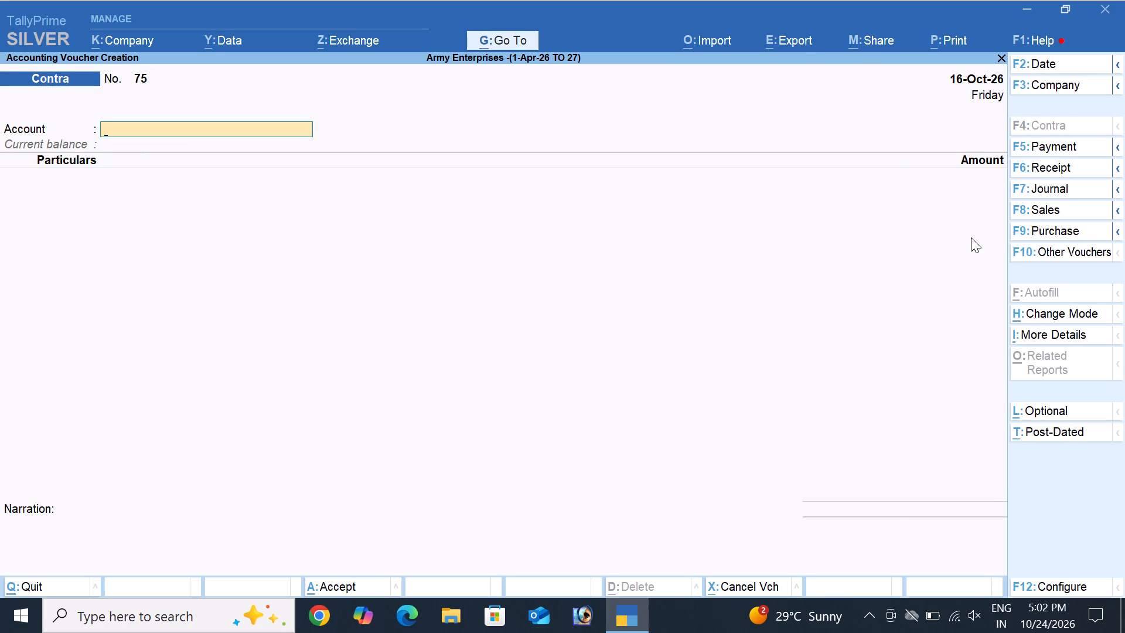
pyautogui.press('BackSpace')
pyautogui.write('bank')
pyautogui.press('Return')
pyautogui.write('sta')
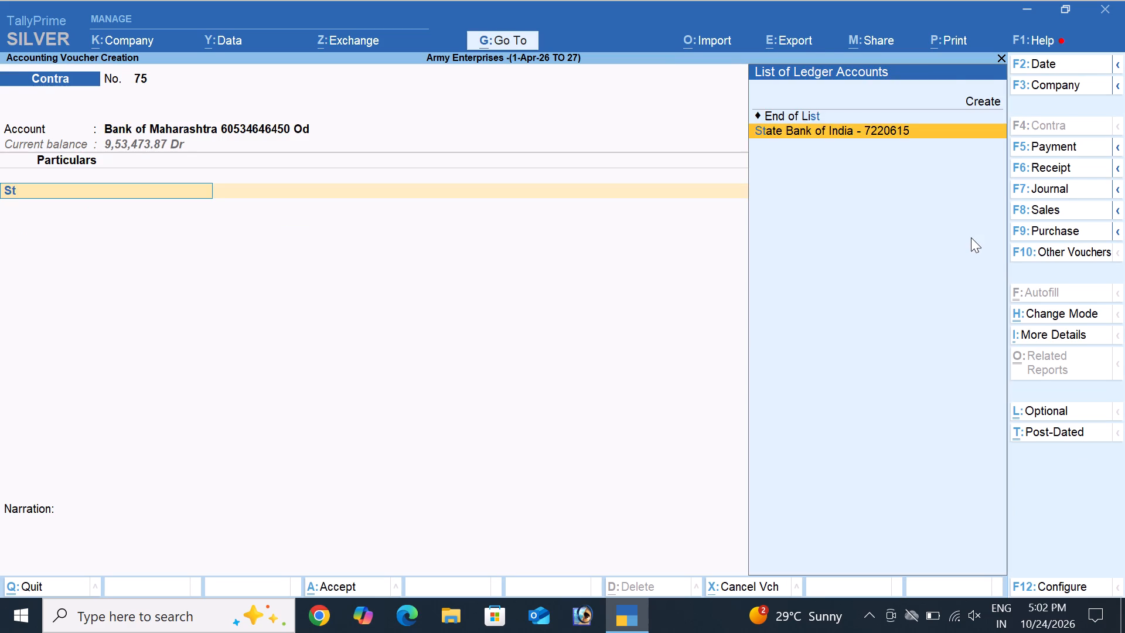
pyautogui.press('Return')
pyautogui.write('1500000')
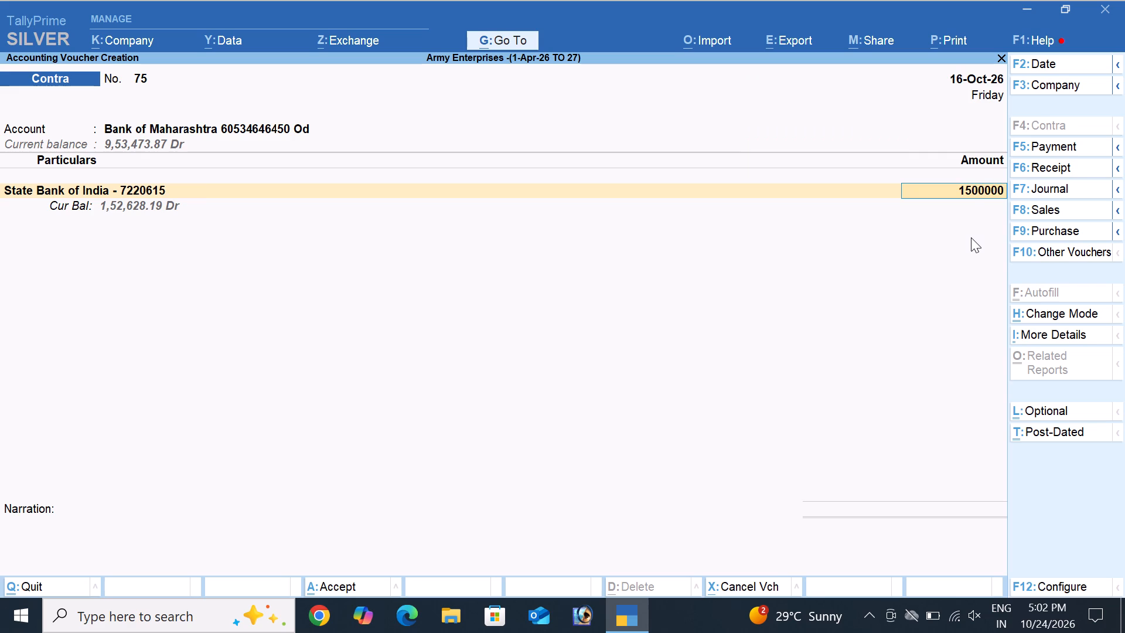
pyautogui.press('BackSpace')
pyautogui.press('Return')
# Accept the default bank allocations for both banks and save the contra voucher.
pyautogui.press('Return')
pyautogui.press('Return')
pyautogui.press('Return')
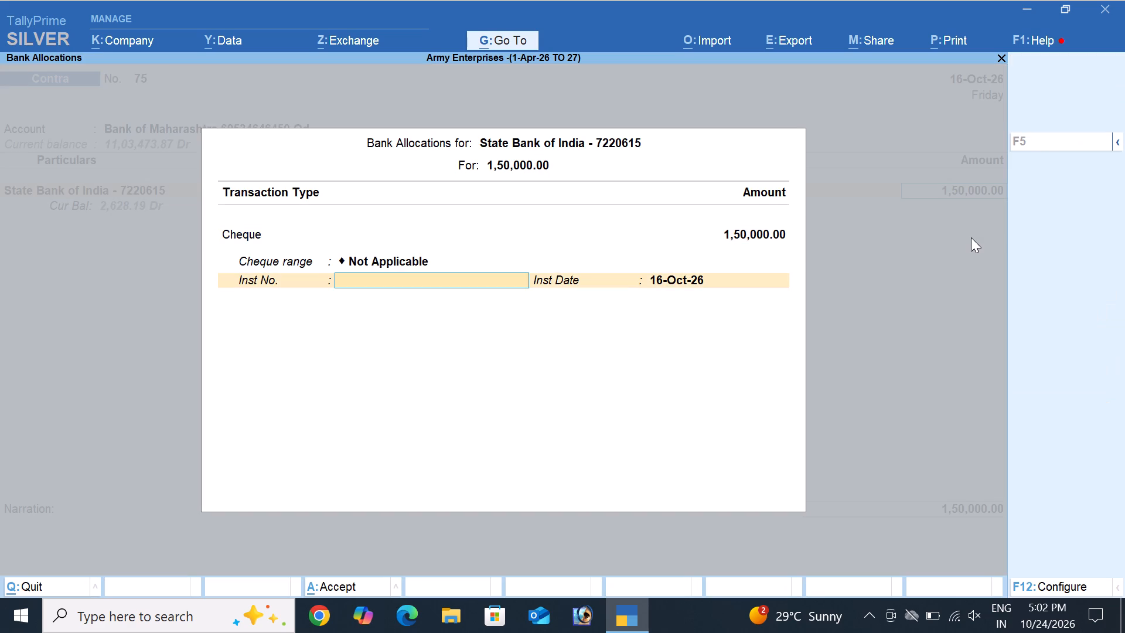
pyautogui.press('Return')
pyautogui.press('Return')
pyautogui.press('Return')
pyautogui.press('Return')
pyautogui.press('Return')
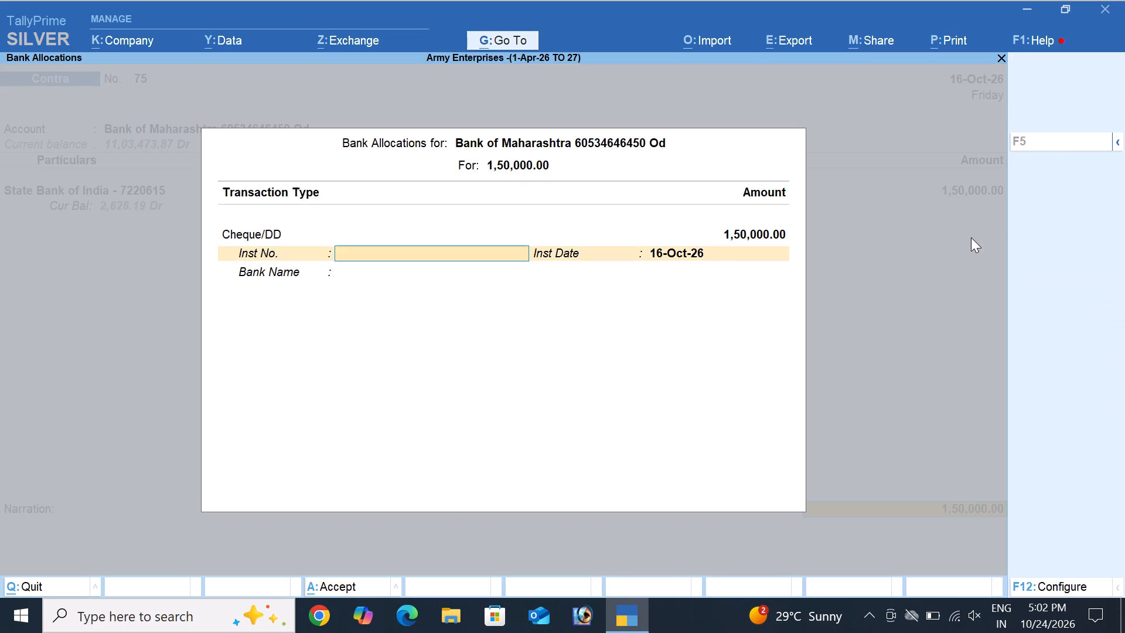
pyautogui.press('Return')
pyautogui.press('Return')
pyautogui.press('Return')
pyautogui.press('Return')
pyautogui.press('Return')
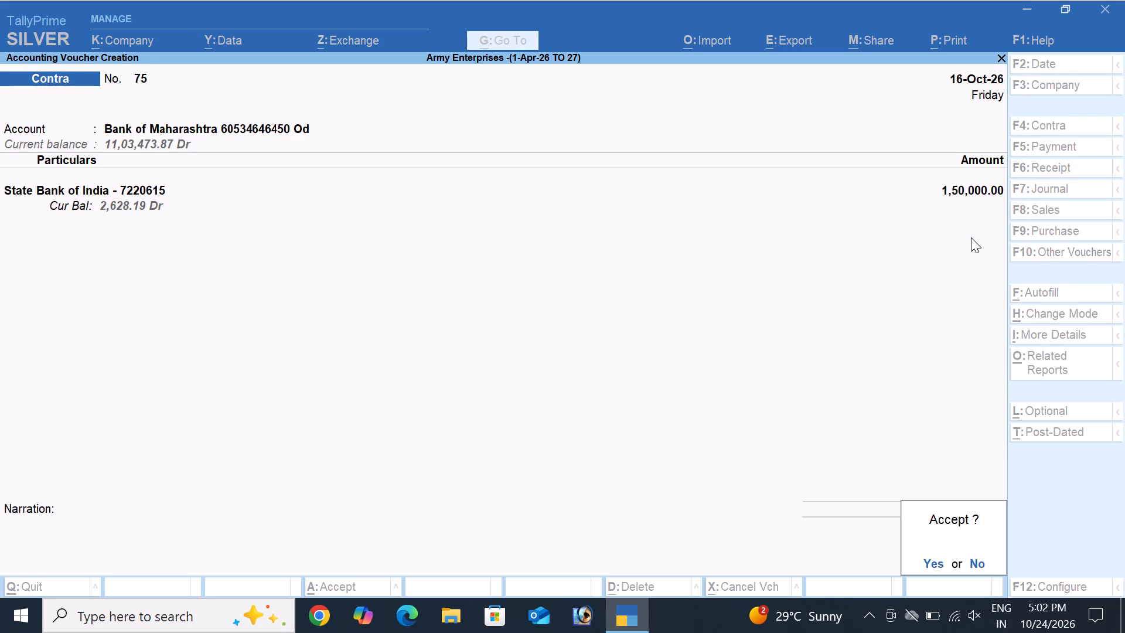
# Leave voucher entry and close TallyPrime.
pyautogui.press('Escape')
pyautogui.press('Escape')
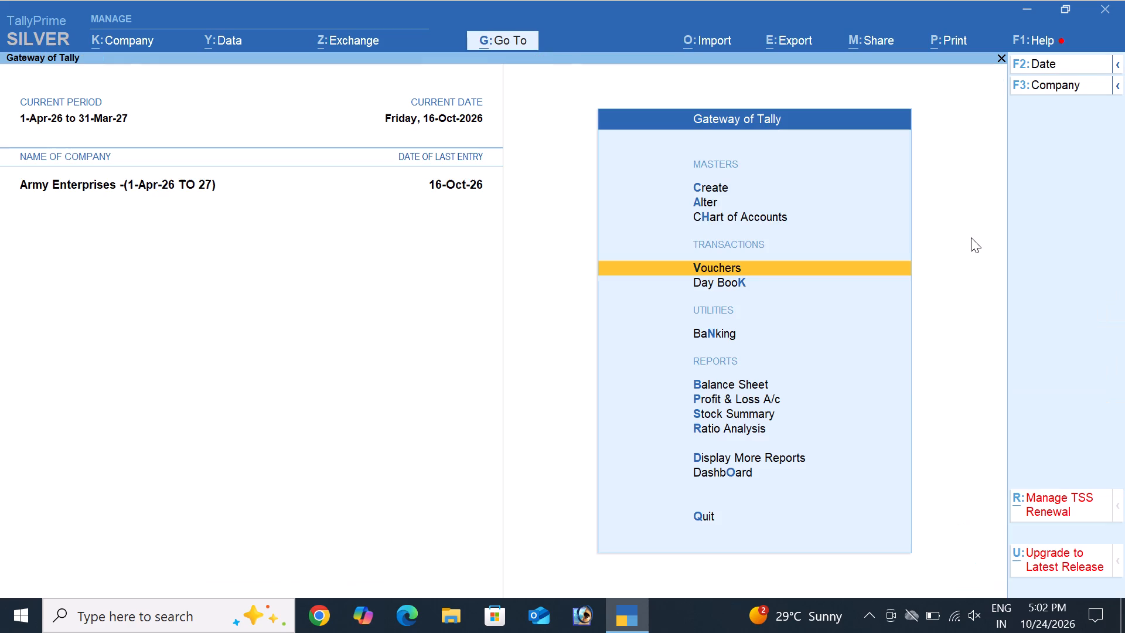
pyautogui.click(1106, 10)
pyautogui.press('Return')
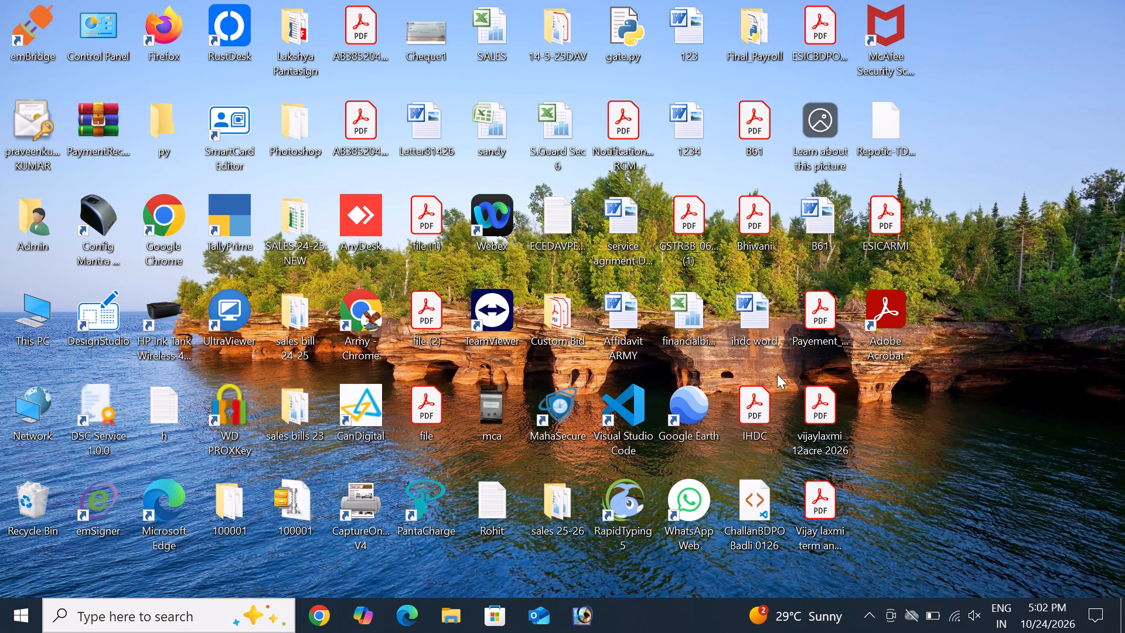
# Show the hidden system tray icons on the Windows taskbar.
pyautogui.click(872, 612)
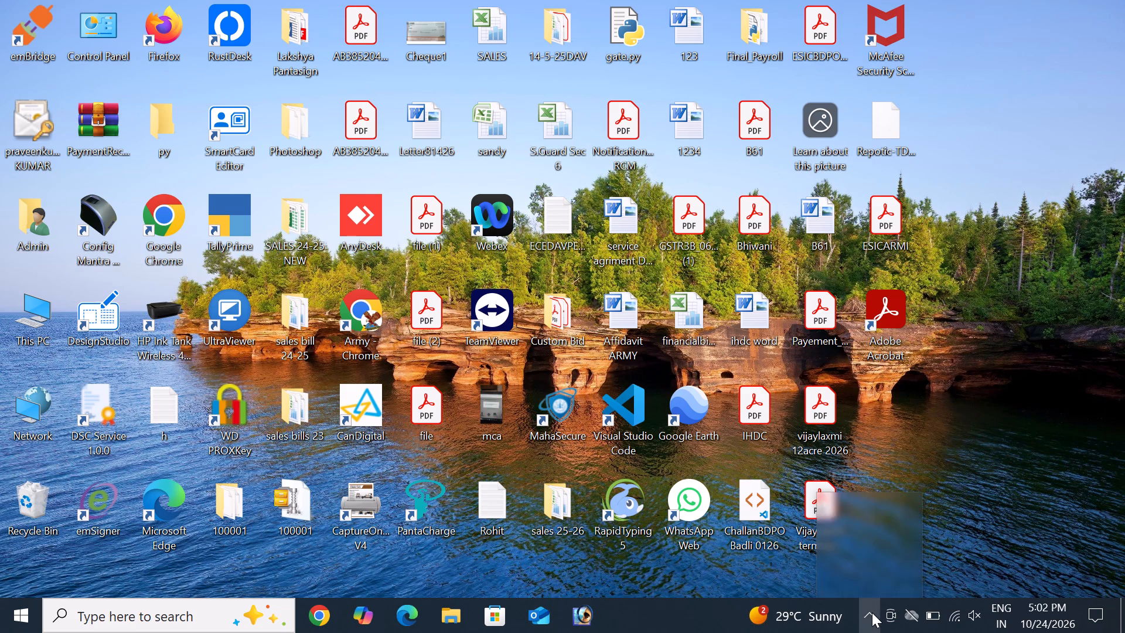